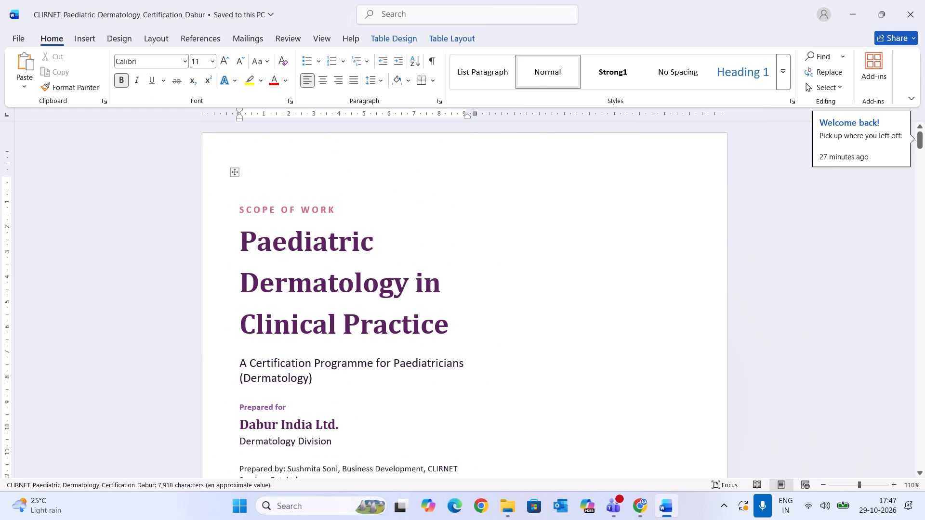
Delete the duplicate sections 02 Scope of CLIRNET Support and 03 Proposed Course Architecture on page 4, including its Assessment & certification text.
scroll(603, 328, "down", 6)
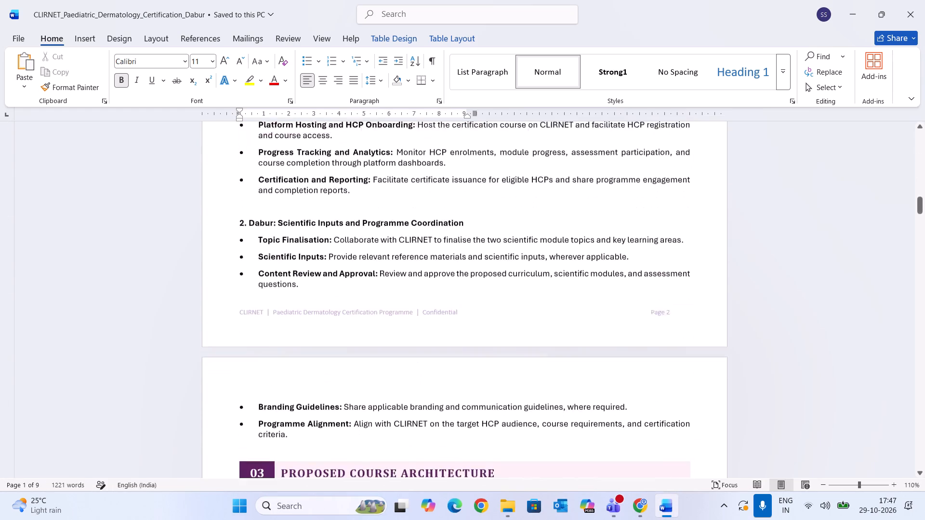
scroll(603, 328, "down", 4)
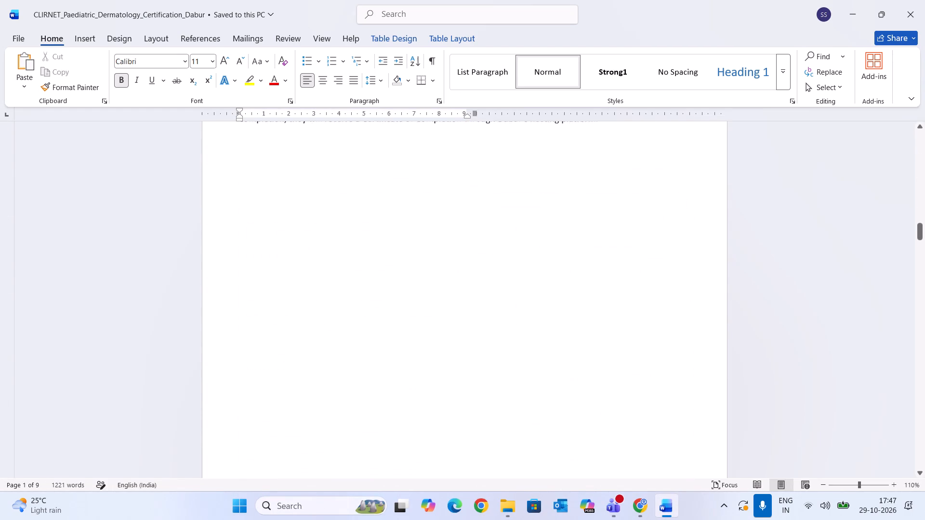
scroll(603, 328, "down", 4)
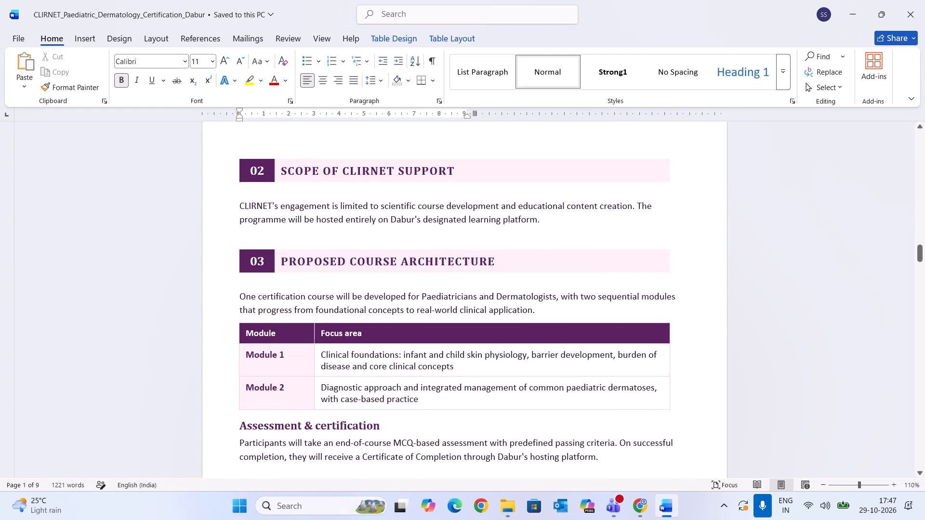
scroll(603, 328, "down", 4)
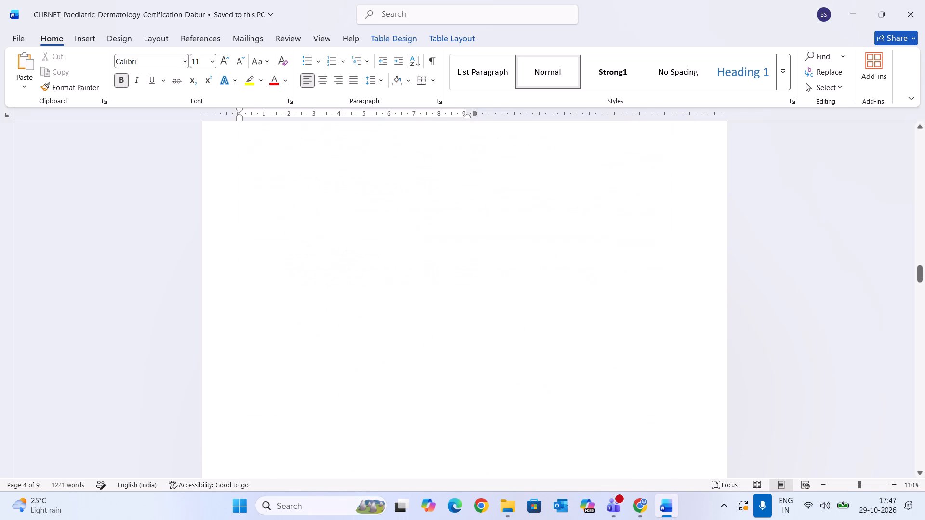
scroll(603, 328, "down", 2)
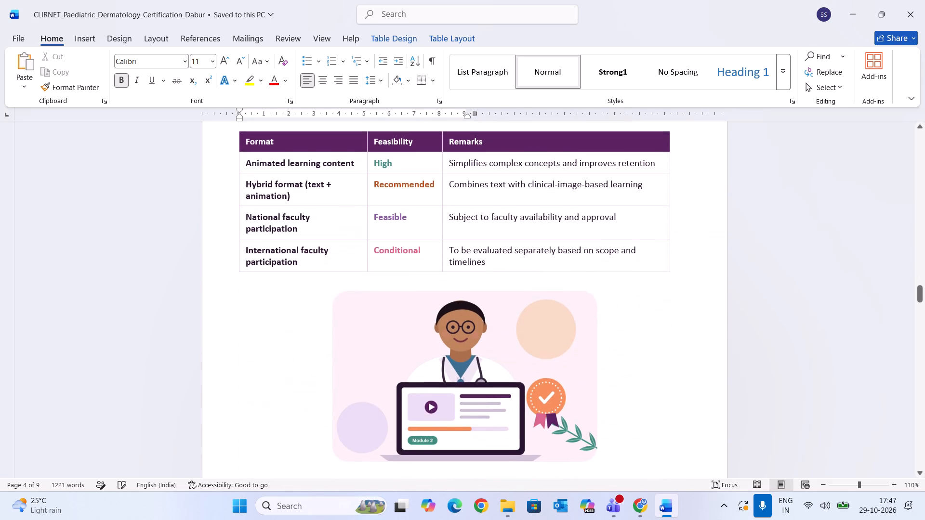
scroll(603, 328, "up", 1)
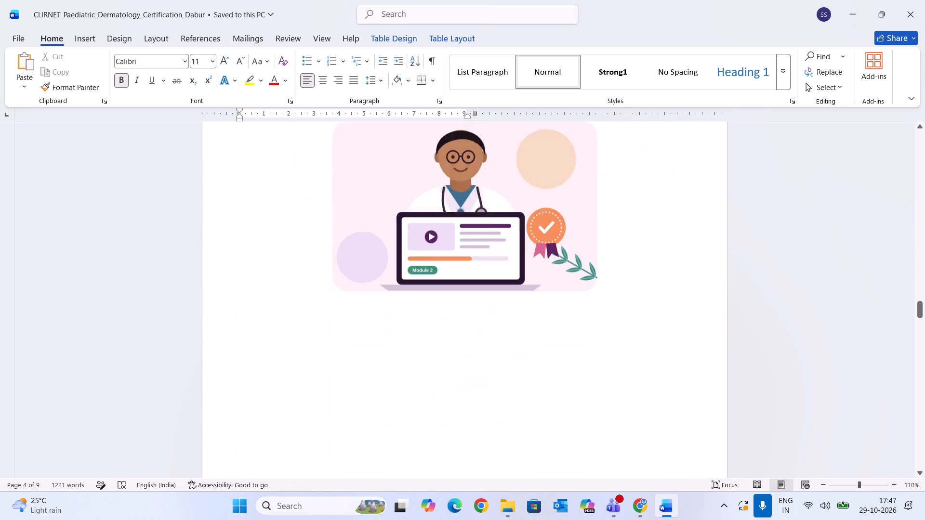
scroll(603, 328, "up", 2)
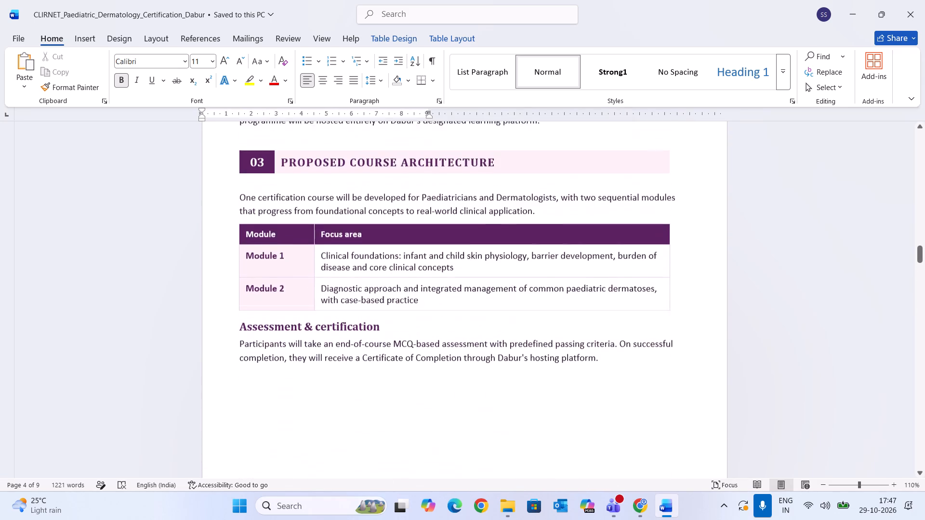
scroll(603, 328, "up", 1)
scroll(603, 328, "down", 1)
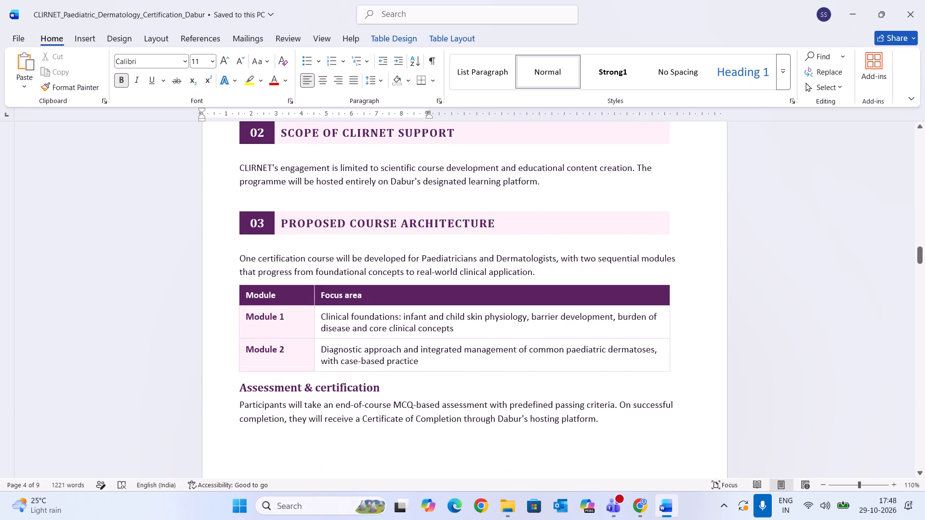
left_click_drag(615, 424, 232, 196)
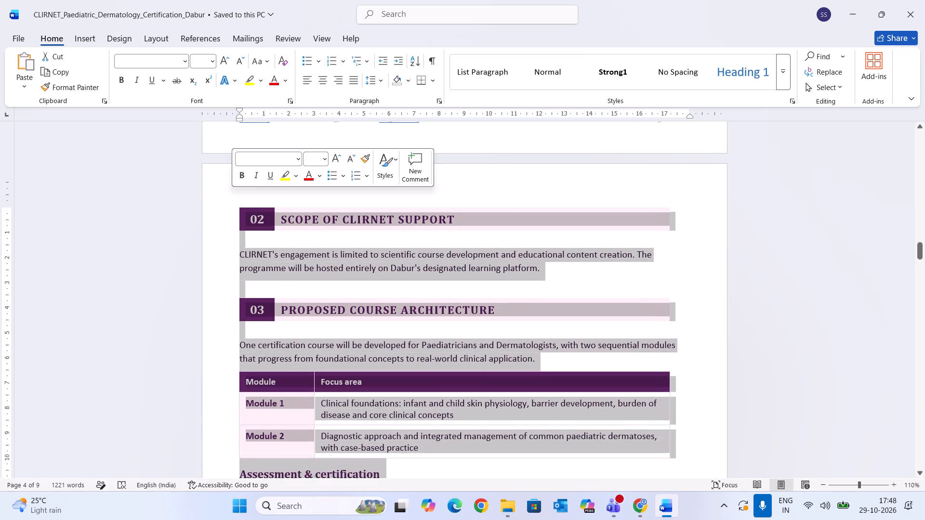
key("BackSpace")
Add two new lines after the Assessment & certification paragraph on page 3.
scroll(232, 196, "up", 10)
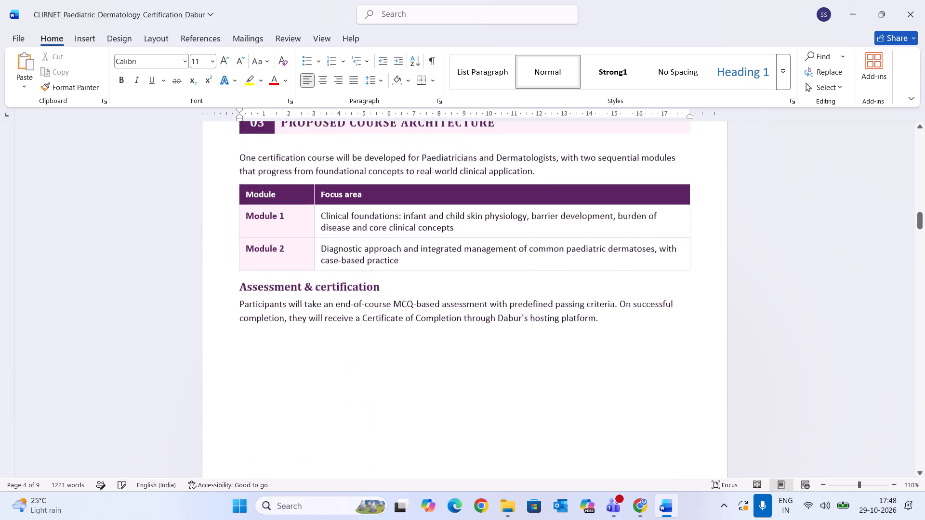
left_click(631, 348)
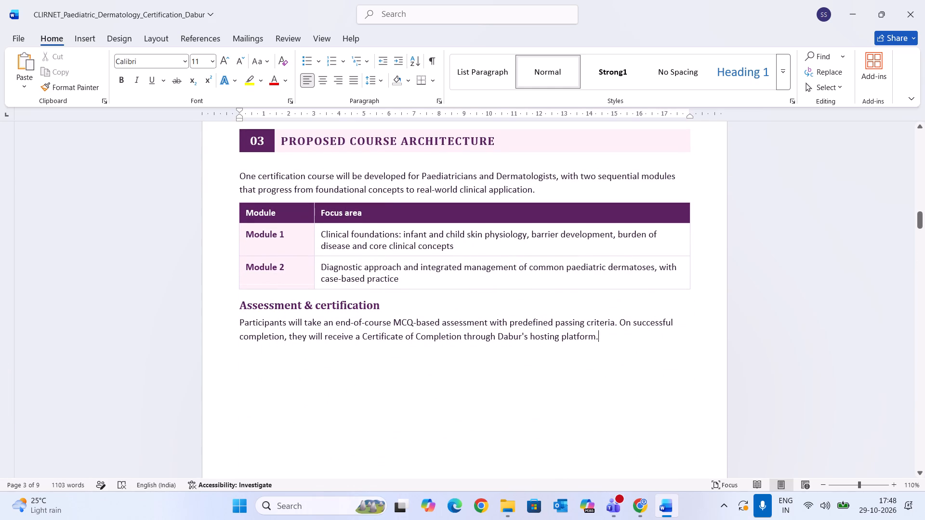
key("Return")
key("Return")
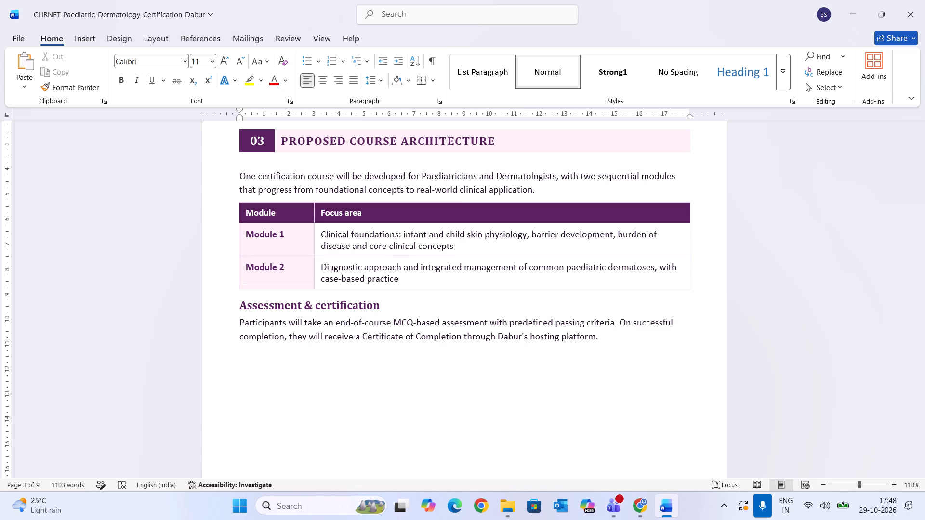
Copy the section 04 Learning Format Options heading and its table from page 5 and paste them below the Assessment & certification paragraph.
scroll(631, 348, "down", 6)
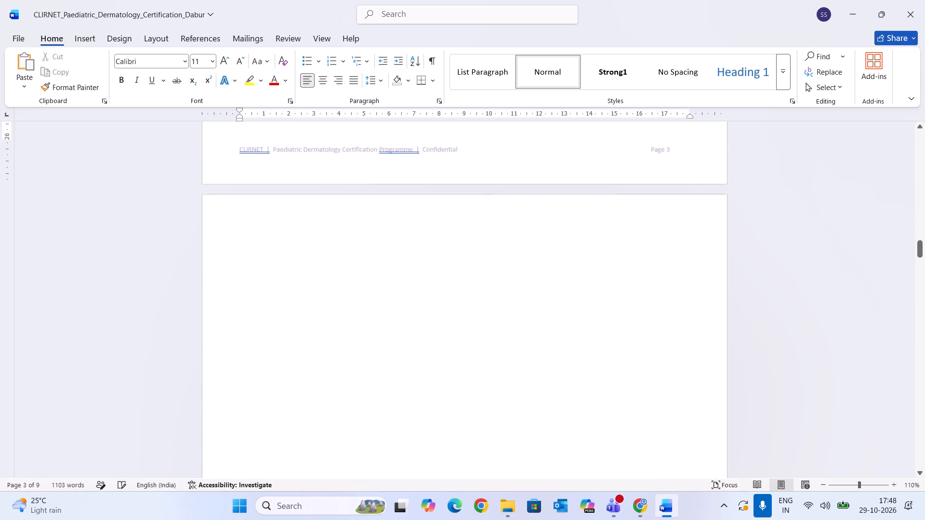
scroll(631, 348, "down", 5)
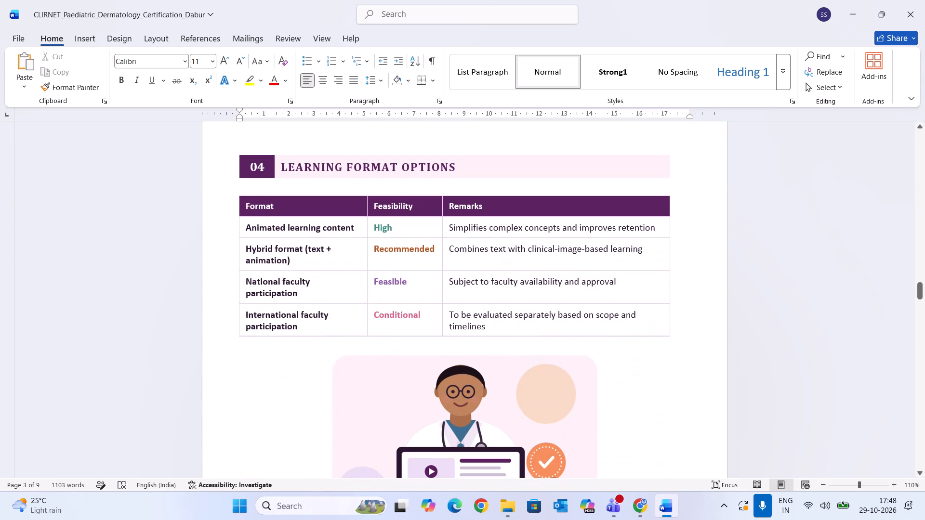
left_click(671, 334)
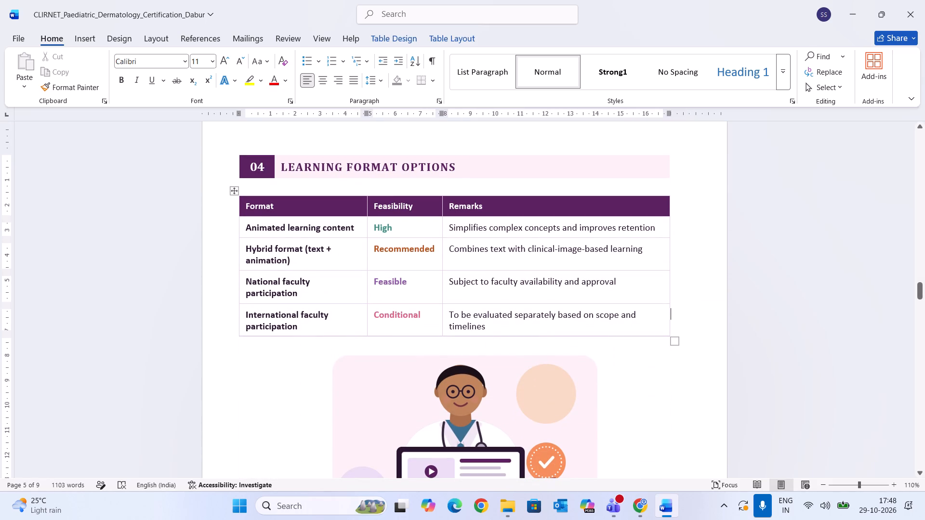
left_click_drag(676, 326, 253, 167)
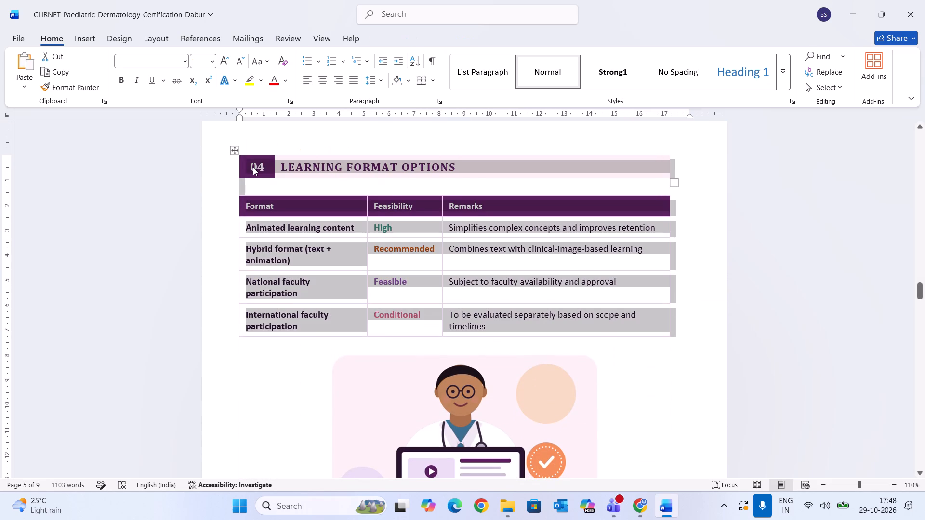
key("ctrl+c")
scroll(305, 234, "up", 7)
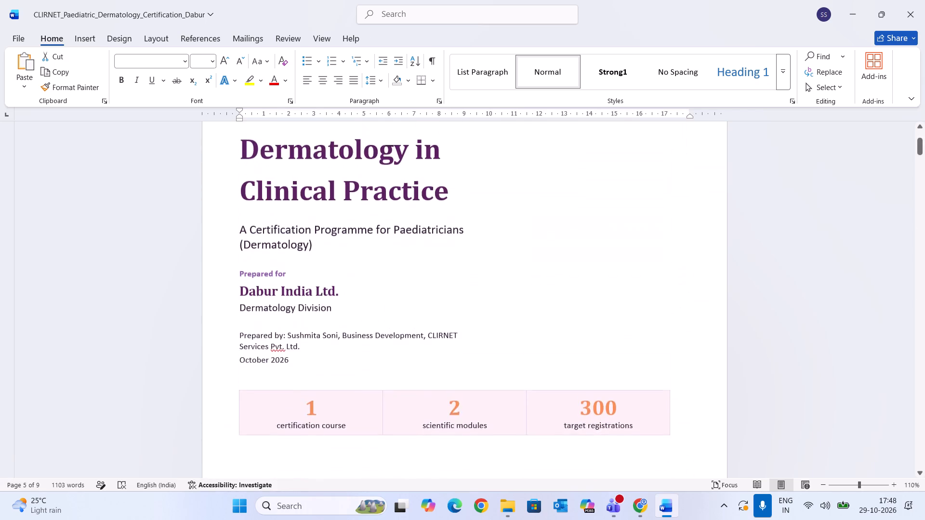
scroll(305, 234, "down", 5)
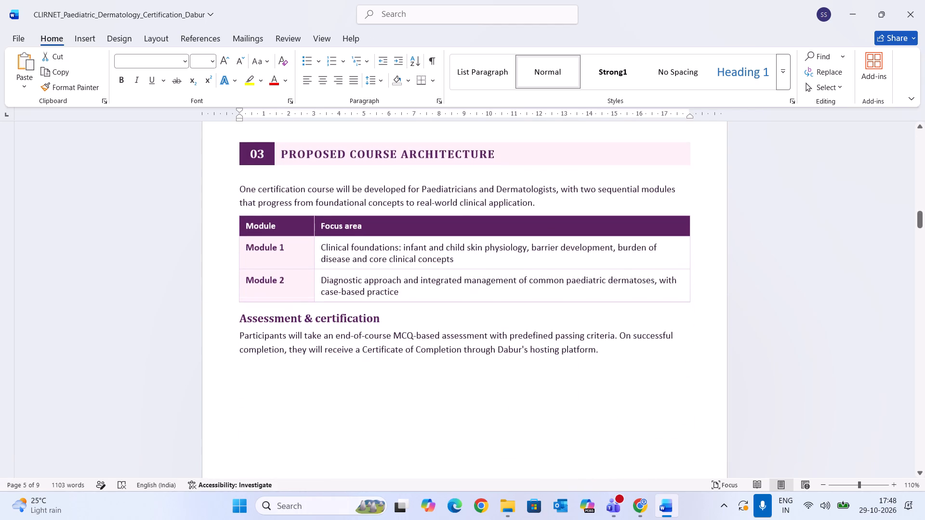
left_click(253, 382)
key("ctrl+v")
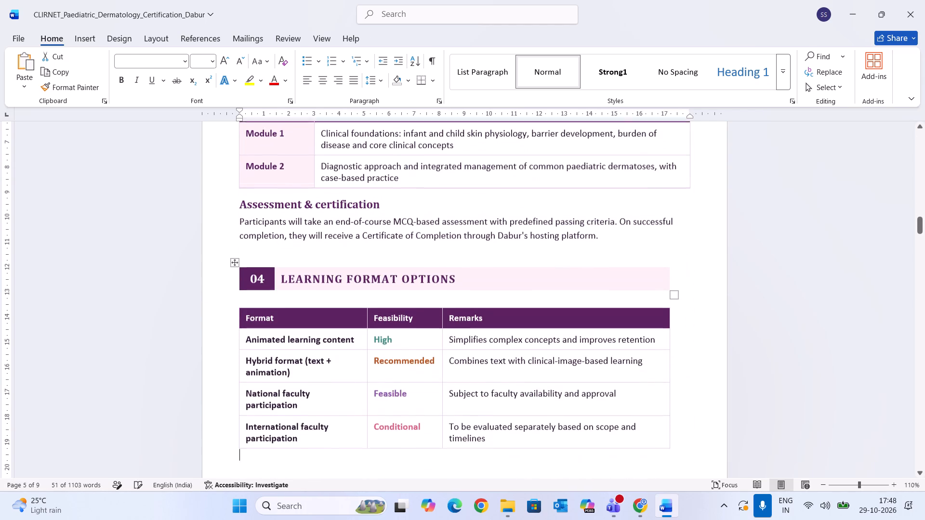
Widen the pasted Learning Format Options heading banner and format table to match the width of the module table above.
scroll(277, 297, "down", 1)
left_click(591, 234)
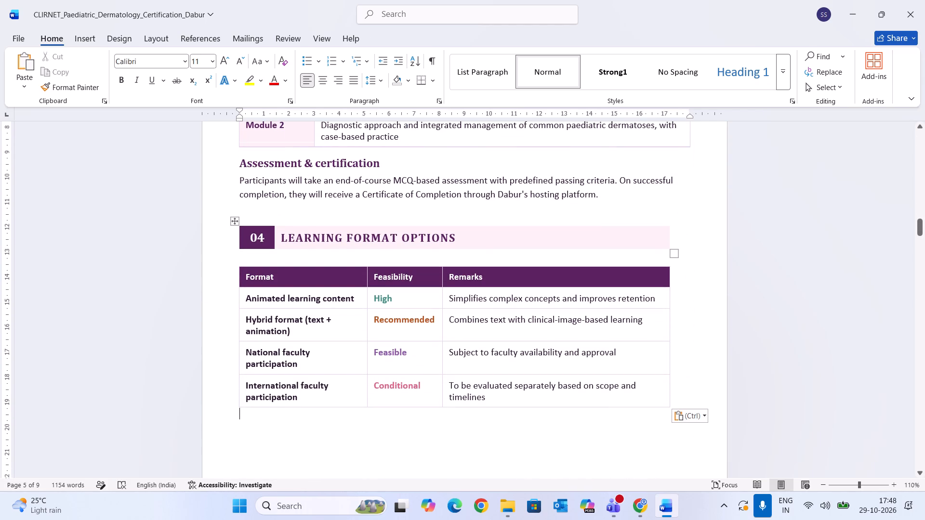
left_click_drag(668, 237, 674, 236)
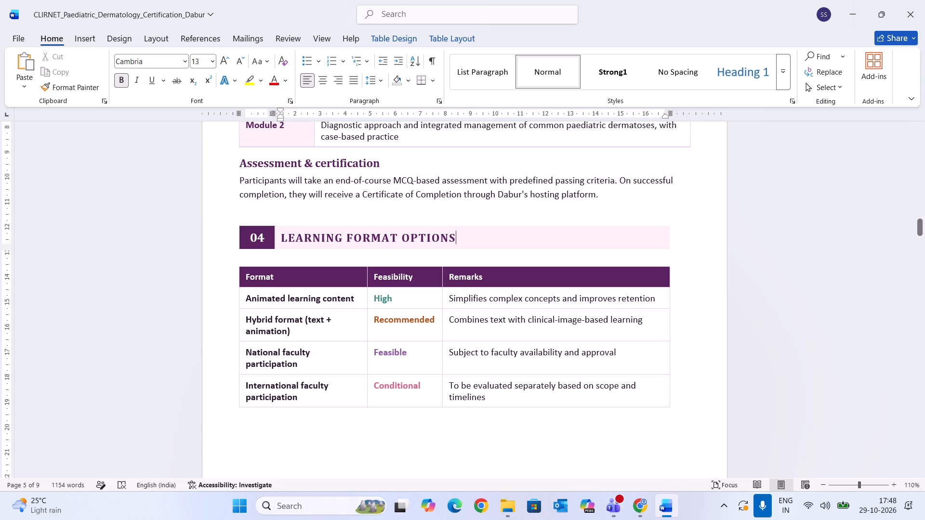
left_click_drag(674, 236, 689, 234)
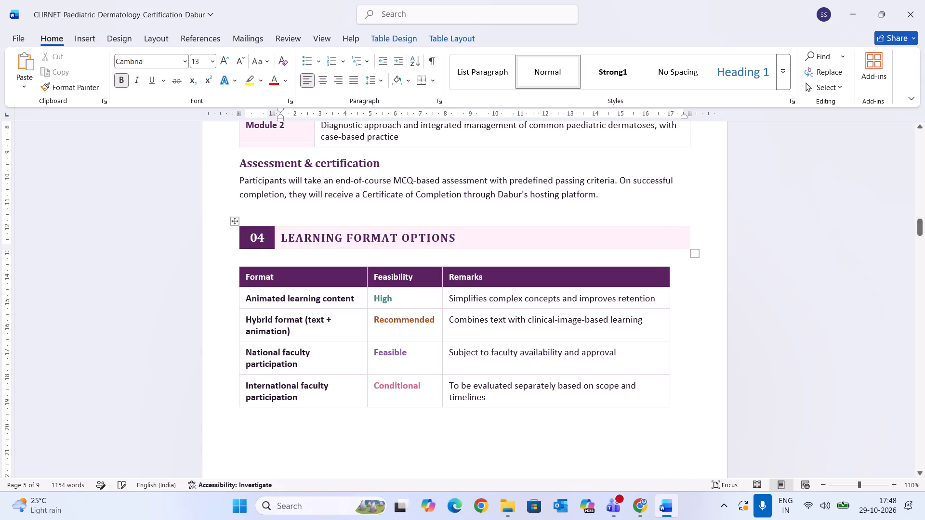
left_click(672, 302)
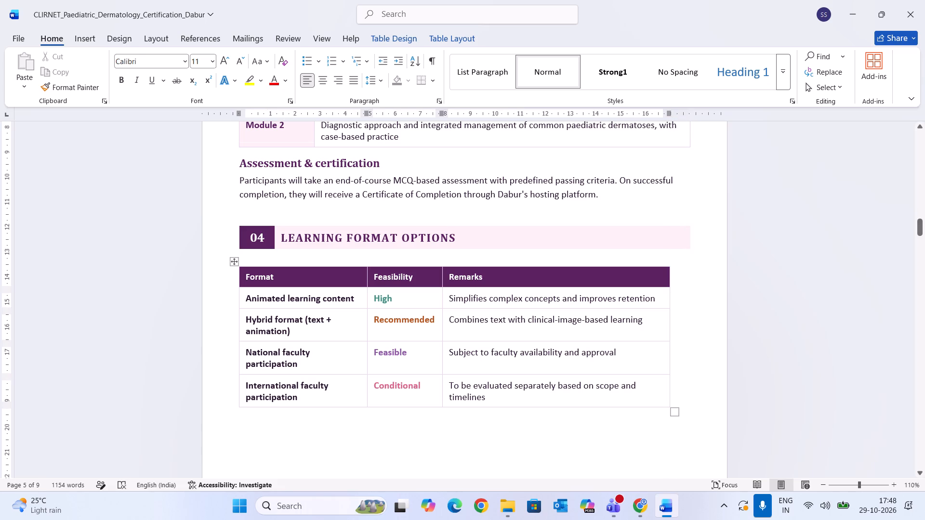
left_click_drag(673, 409, 689, 406)
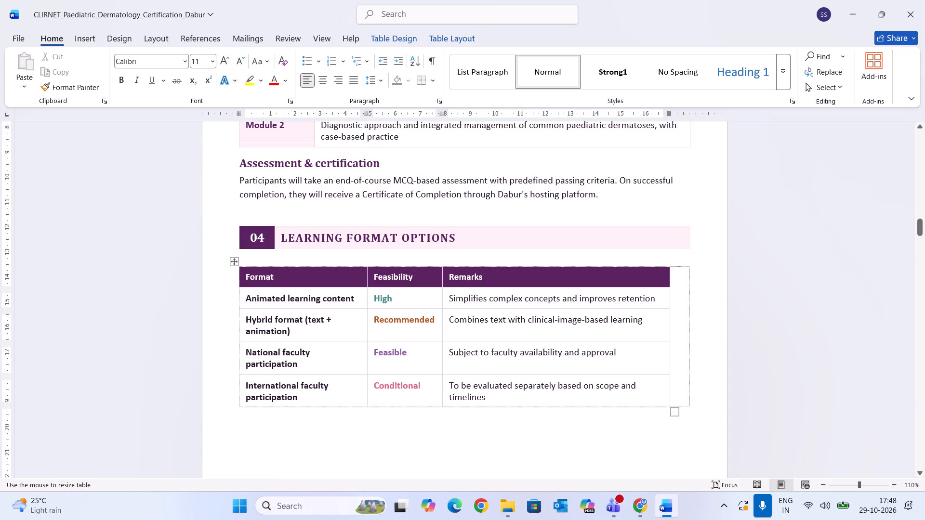
left_click_drag(689, 406, 690, 406)
Set the font of the pasted 04 Learning Format Options heading, including its number, to Aptos.
left_click_drag(469, 234, 318, 238)
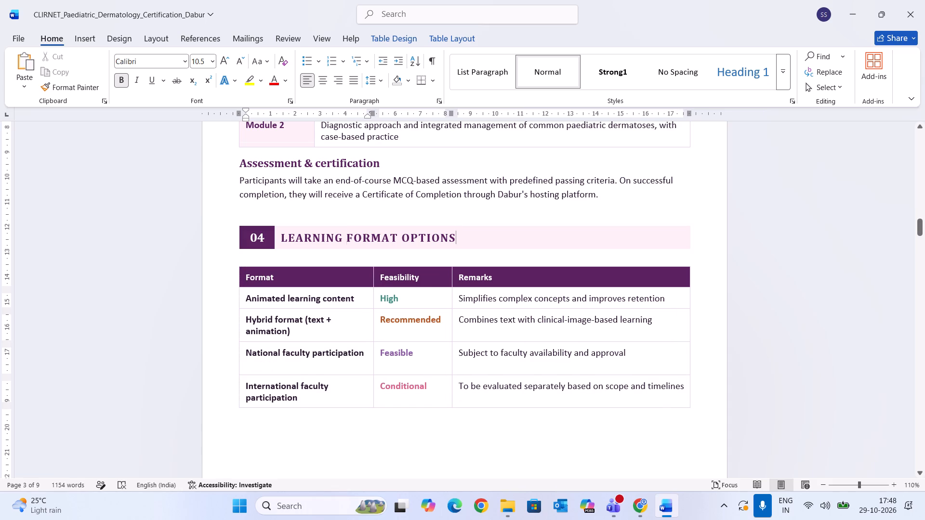
left_click_drag(318, 238, 252, 234)
left_click(157, 61)
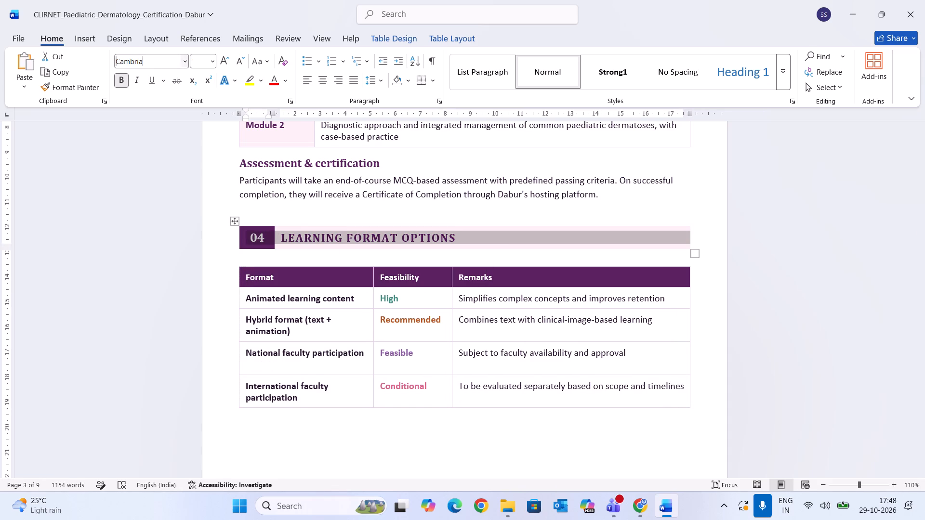
key("p")
key("BackSpace")
key("BackSpace")
type("apt")
key("Return")
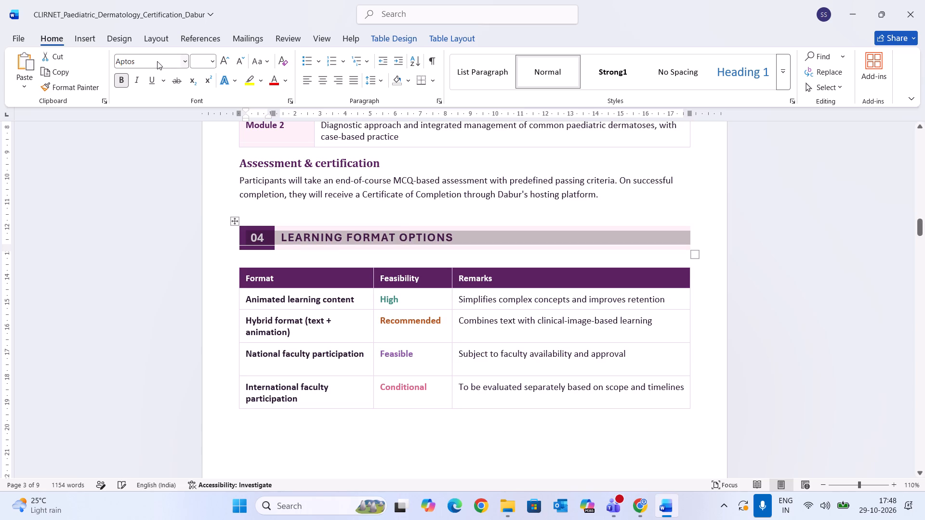
left_click(307, 322)
Set the font of the 03 Proposed Course Architecture heading, including its number, to Aptos.
scroll(329, 225, "up", 2)
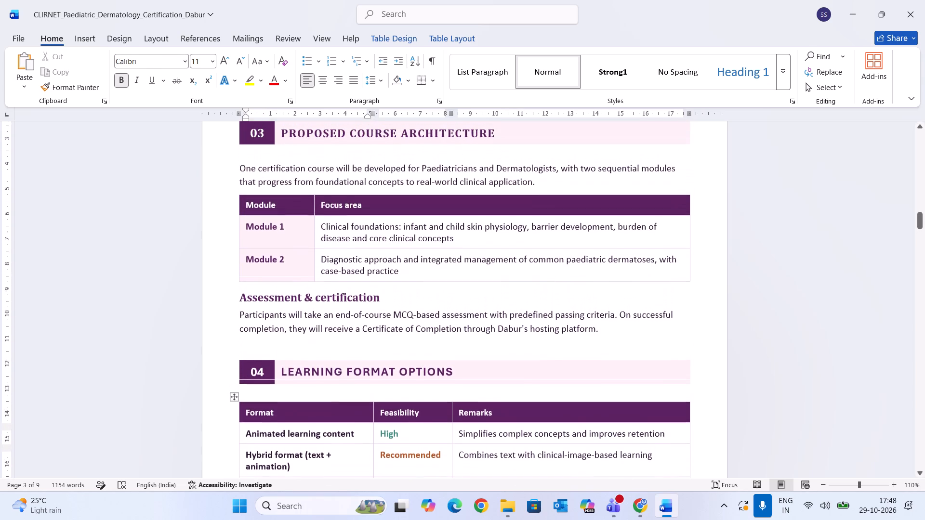
scroll(368, 251, "up", 1)
scroll(321, 212, "up", 2)
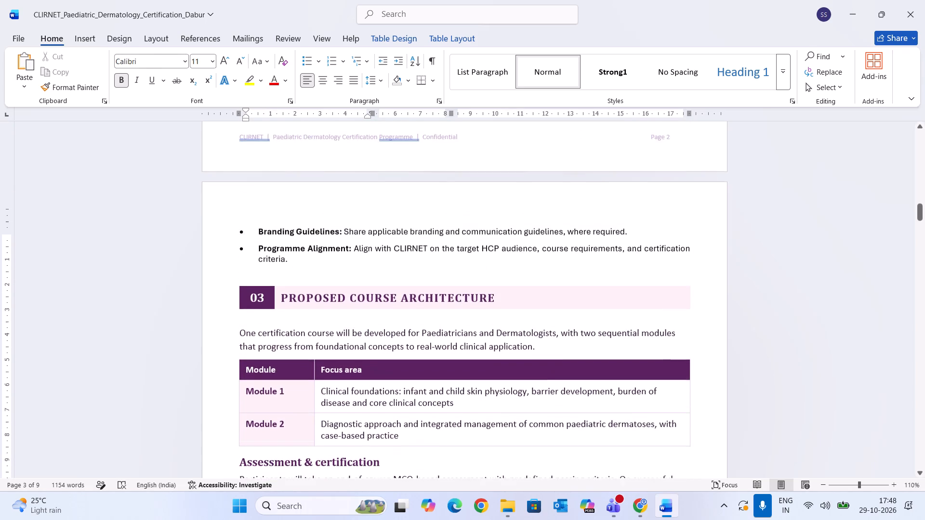
scroll(321, 212, "up", 3)
scroll(321, 212, "down", 1)
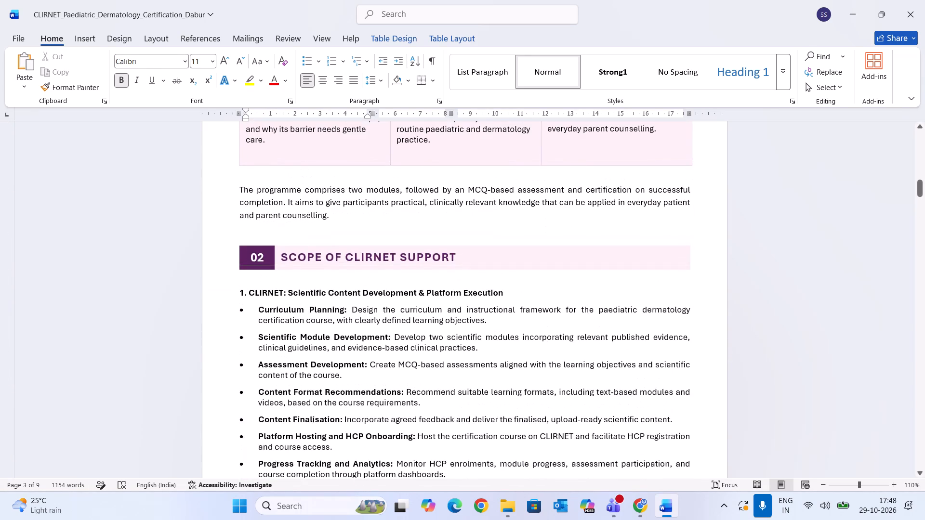
scroll(321, 212, "down", 1)
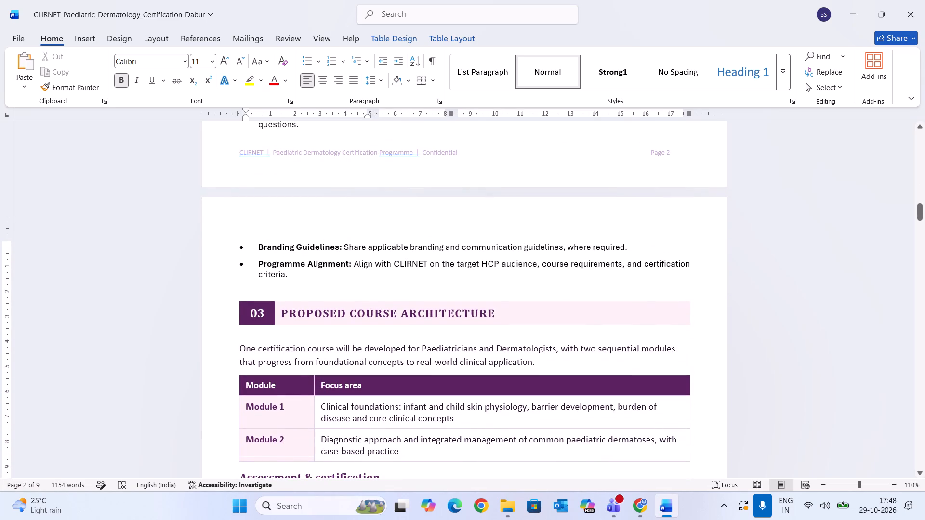
left_click_drag(500, 315, 251, 314)
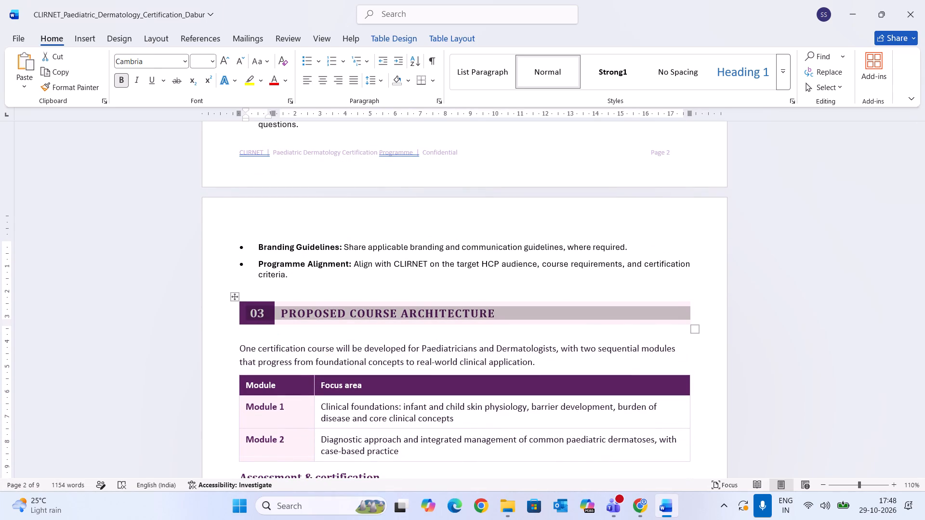
left_click(152, 64)
key("p")
key("BackSpace")
key("BackSpace")
type("apto")
key("Return")
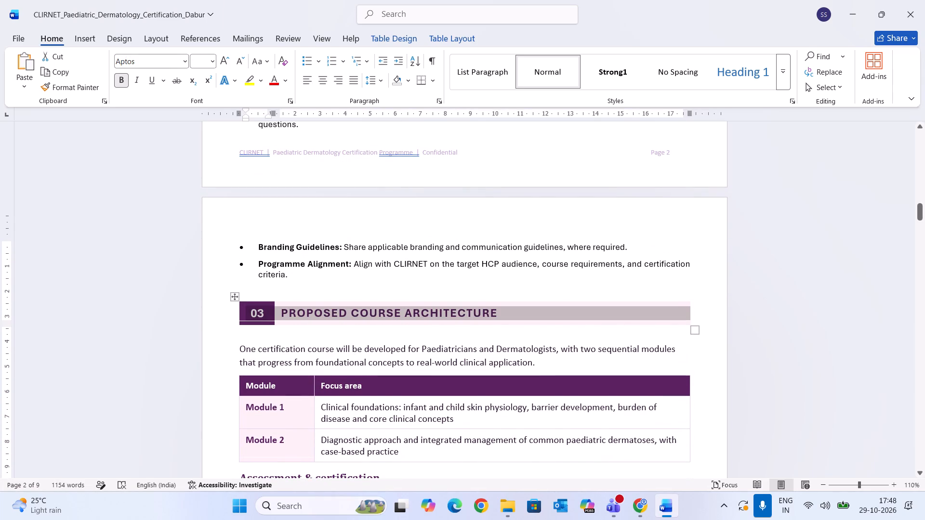
left_click(359, 365)
Set the section 03 introductory paragraph and the Module / Focus area table below it to Aptos, size 10.
scroll(359, 365, "down", 1)
left_click_drag(408, 334, 262, 227)
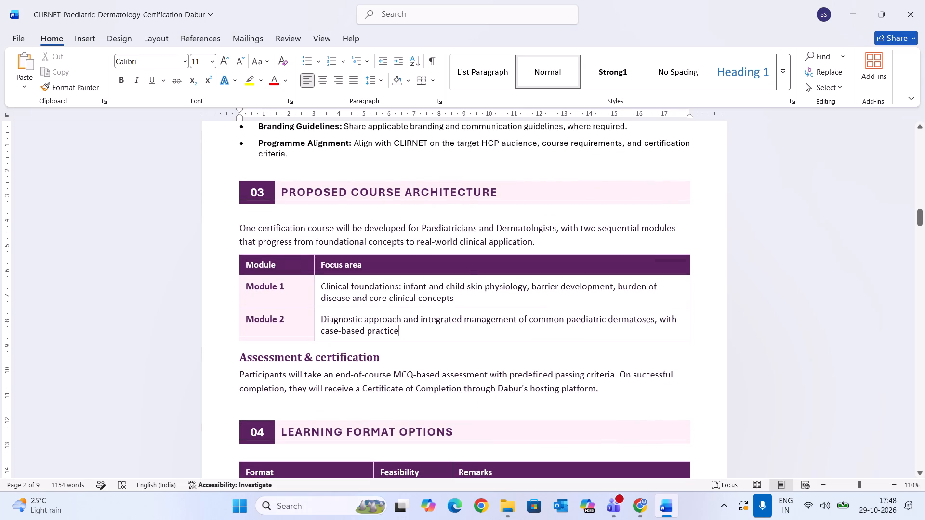
left_click_drag(262, 227, 243, 221)
left_click(150, 58)
type("apto")
key("Return")
left_click(200, 60)
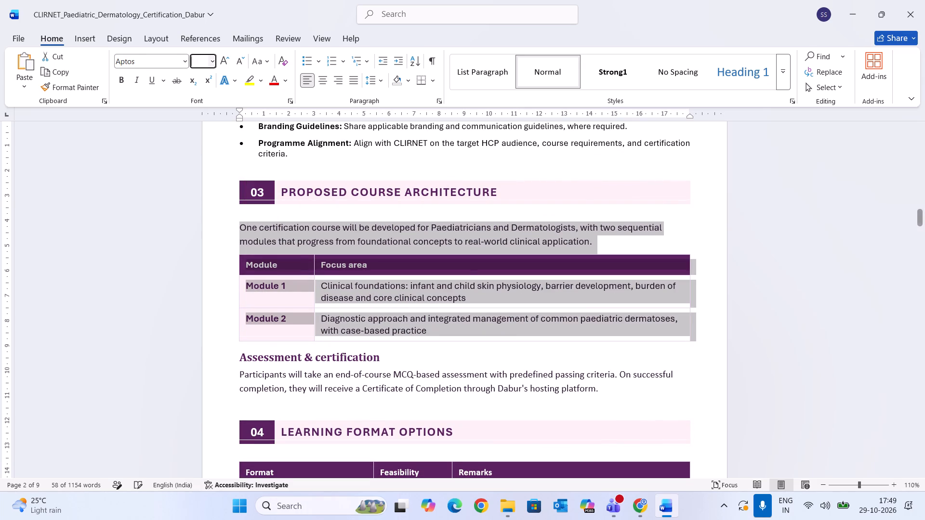
type("10")
key("Return")
left_click(340, 343)
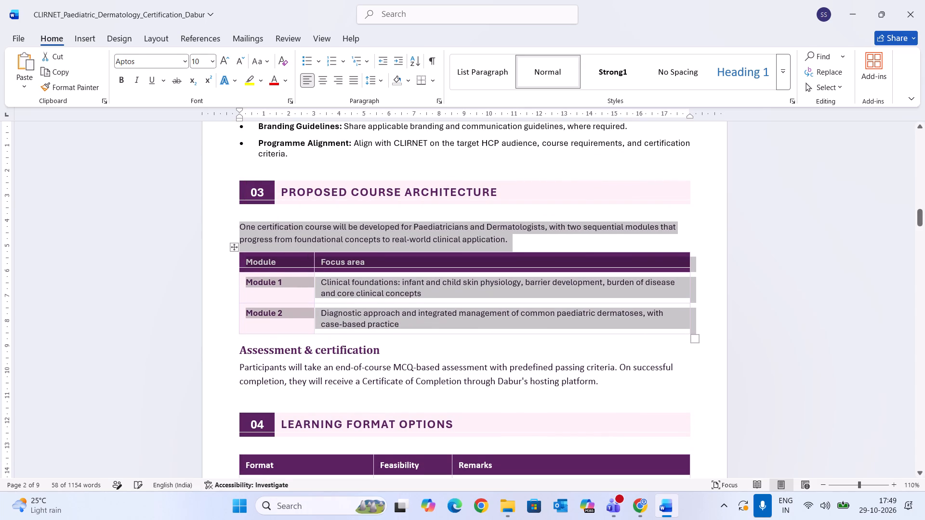
Set the Assessment & certification heading and its paragraph to Aptos, size 10.
left_click_drag(604, 342, 316, 344)
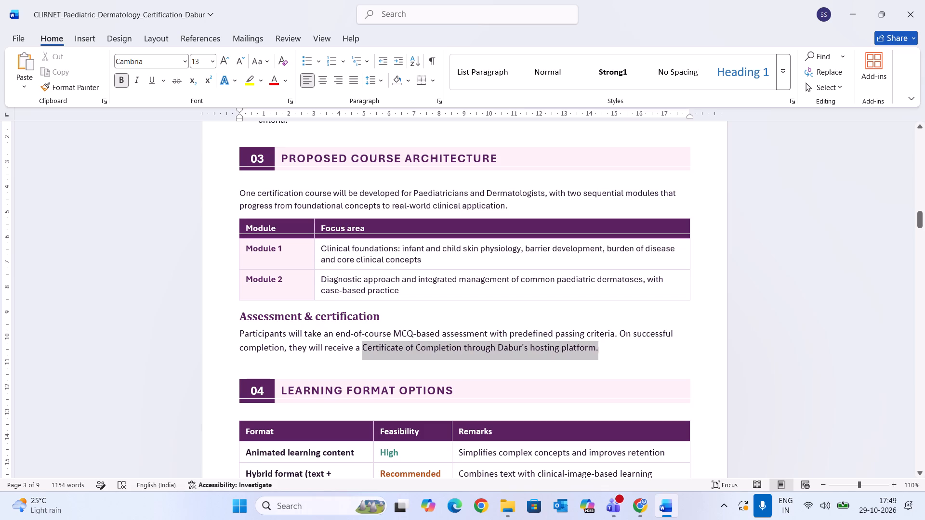
left_click_drag(316, 344, 244, 319)
left_click(159, 62)
type("aptos")
key("Return")
left_click(200, 64)
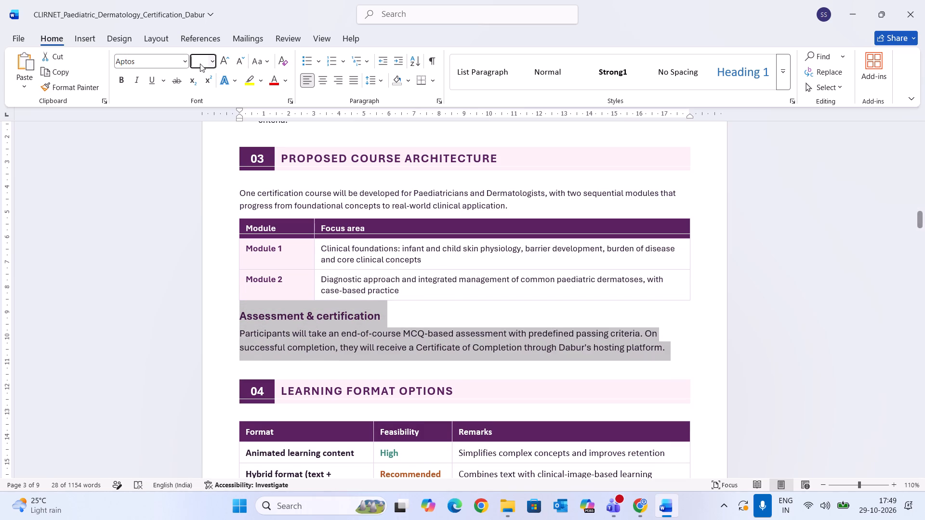
left_click(213, 61)
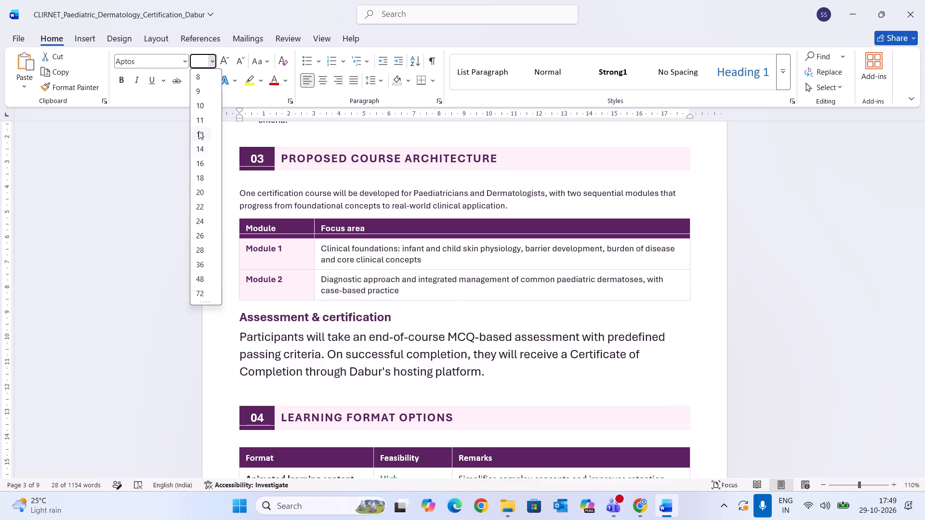
left_click(201, 102)
left_click(327, 375)
Set all text in the Format / Feasibility / Remarks table under section 04 Learning Format Options to Aptos, size 10.
scroll(327, 375, "down", 1)
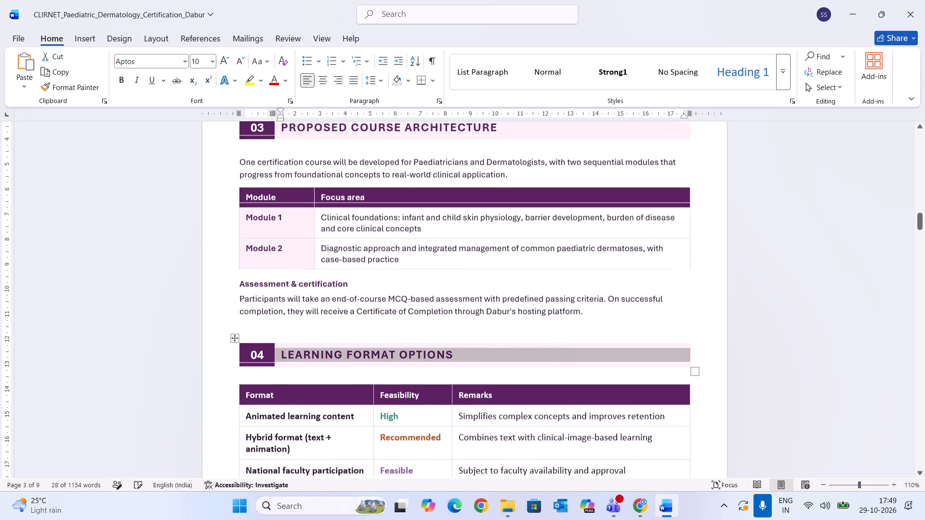
scroll(327, 375, "down", 1)
scroll(447, 395, "down", 1)
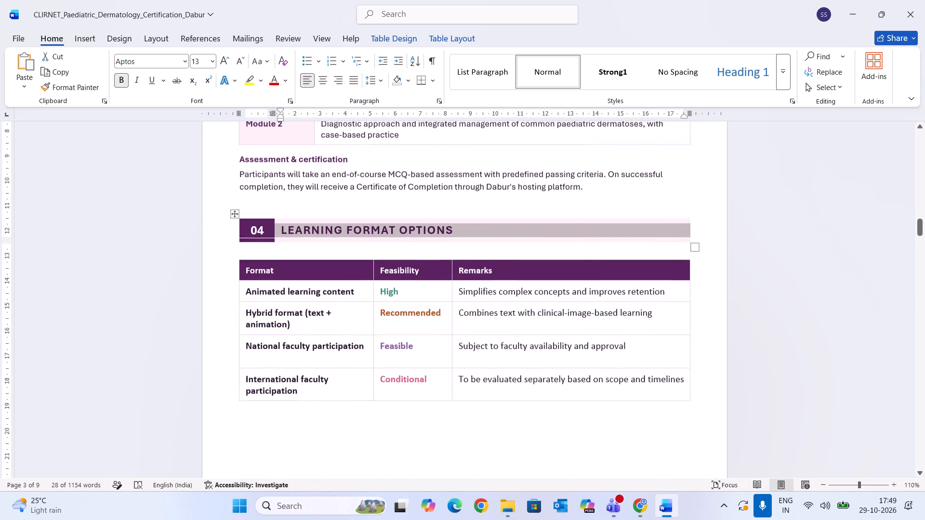
left_click_drag(683, 380, 267, 302)
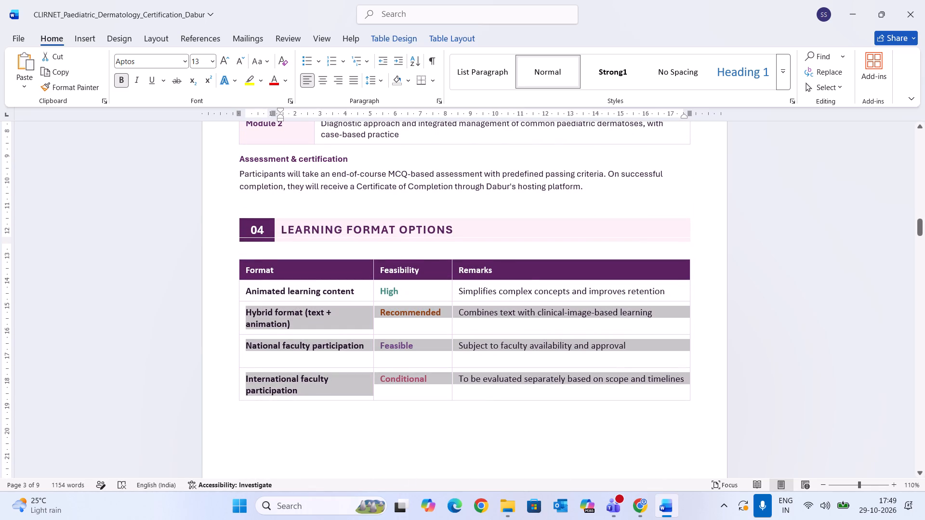
left_click_drag(267, 302, 244, 271)
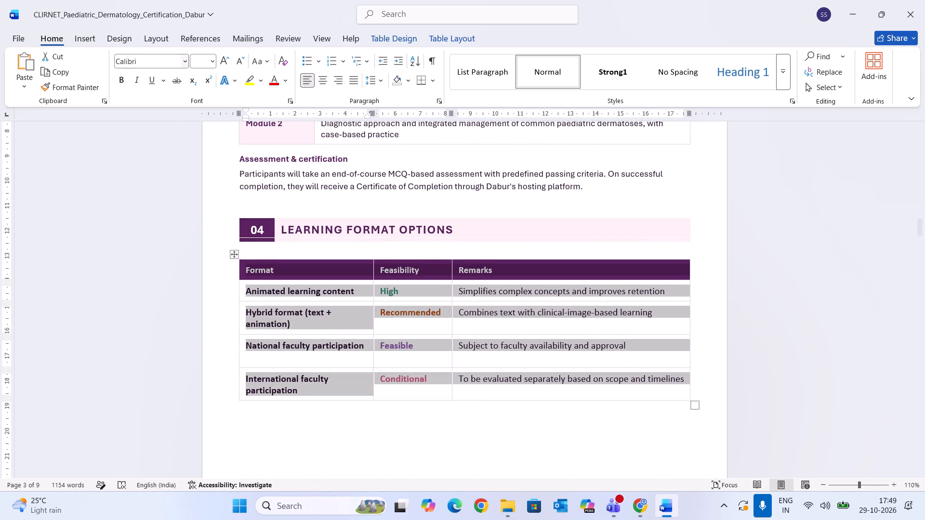
left_click(183, 63)
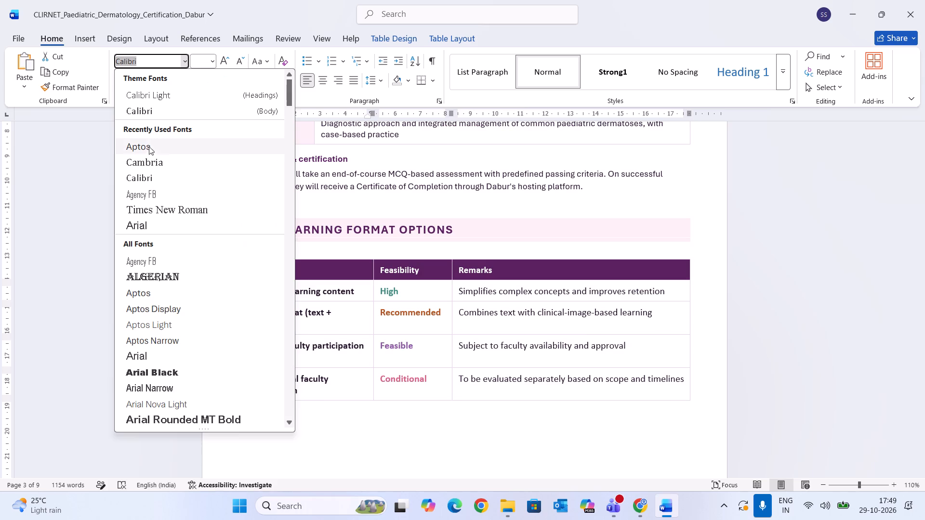
left_click(147, 148)
left_click(199, 61)
type("10")
key("Return")
left_click(381, 442)
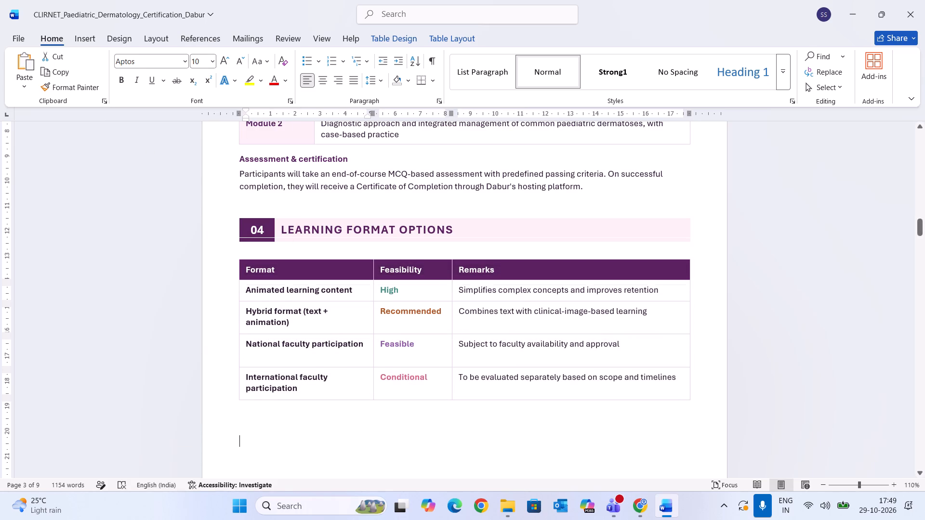
Examine the pages after section 04, especially the 05 Campaign Impact and 06 Performance Reporting Support sections.
scroll(374, 430, "down", 5)
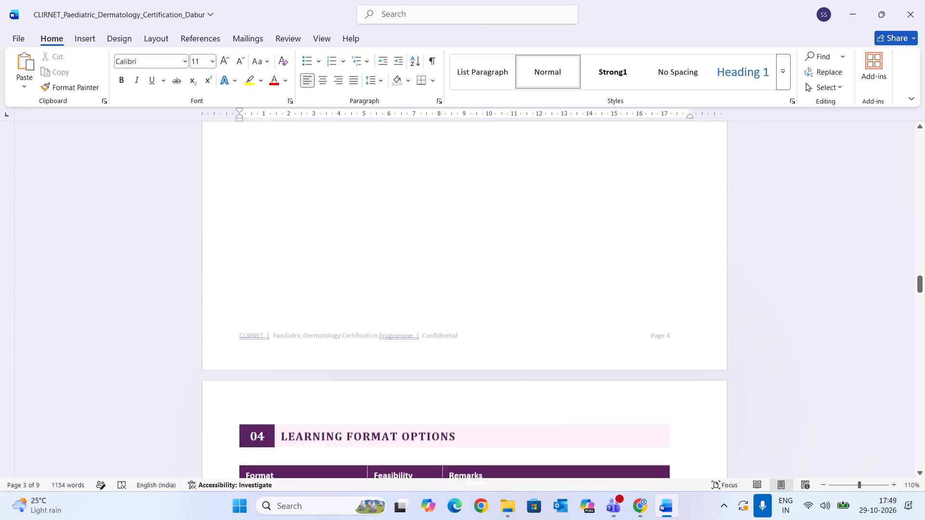
scroll(374, 430, "down", 6)
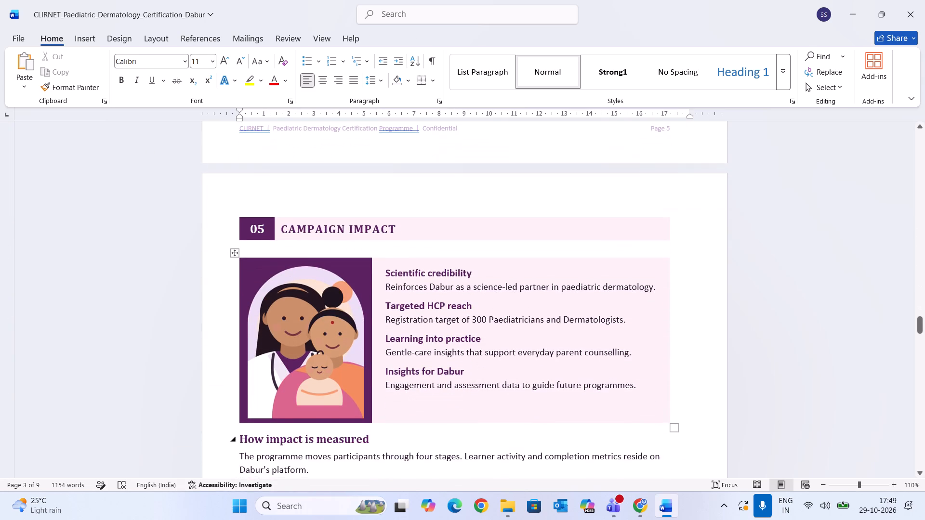
scroll(374, 430, "down", 4)
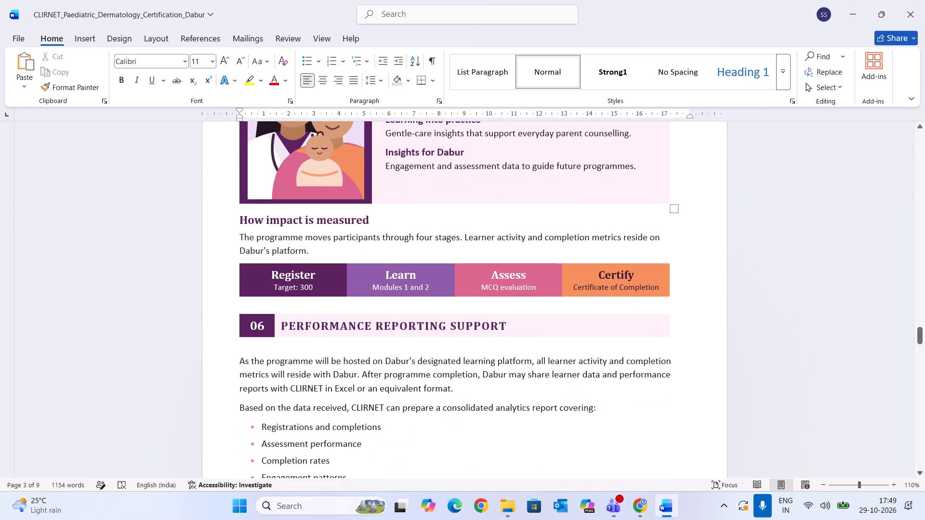
scroll(374, 430, "up", 1)
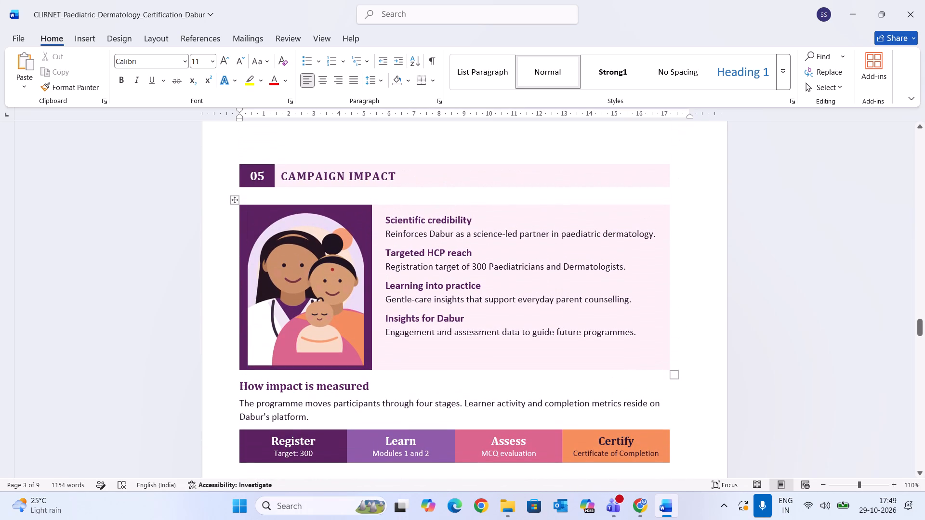
scroll(372, 410, "down", 1)
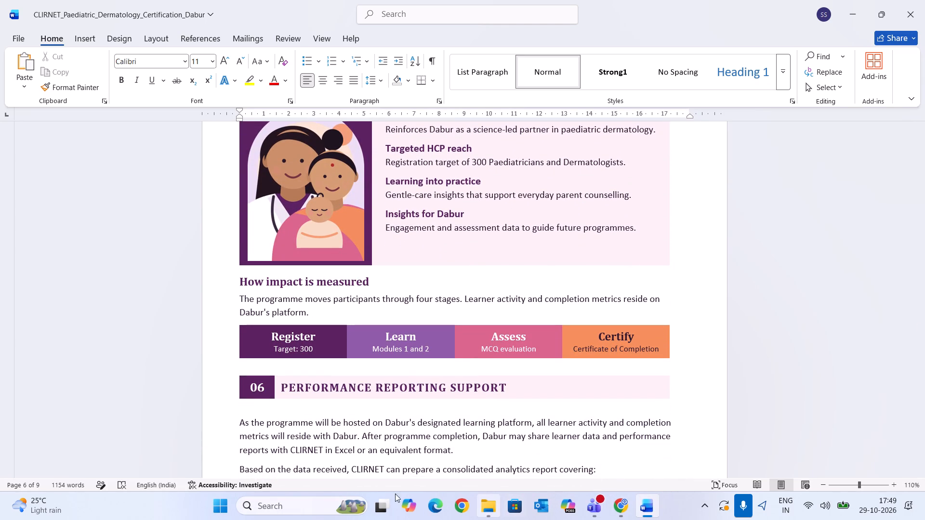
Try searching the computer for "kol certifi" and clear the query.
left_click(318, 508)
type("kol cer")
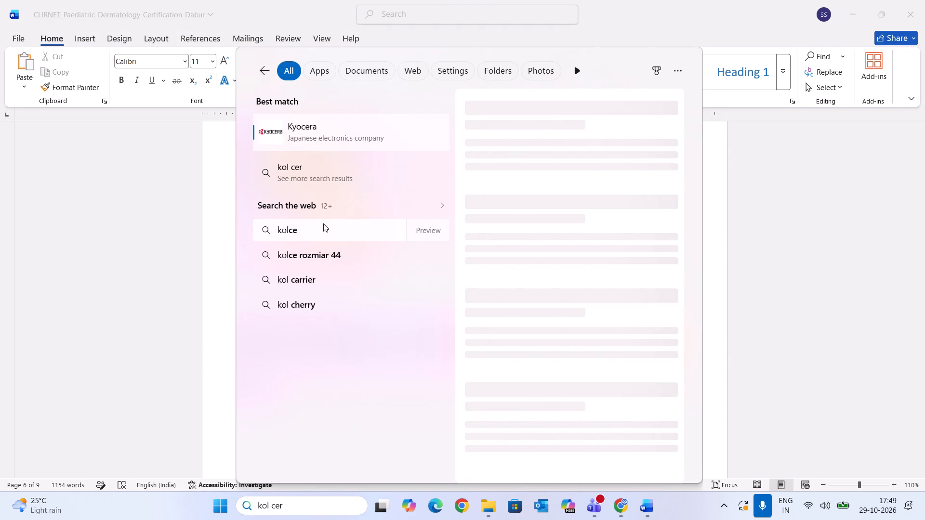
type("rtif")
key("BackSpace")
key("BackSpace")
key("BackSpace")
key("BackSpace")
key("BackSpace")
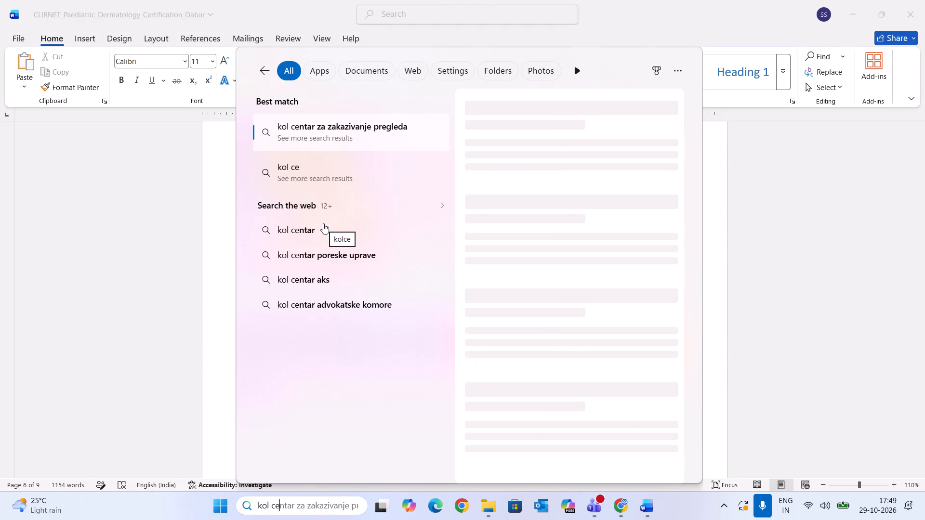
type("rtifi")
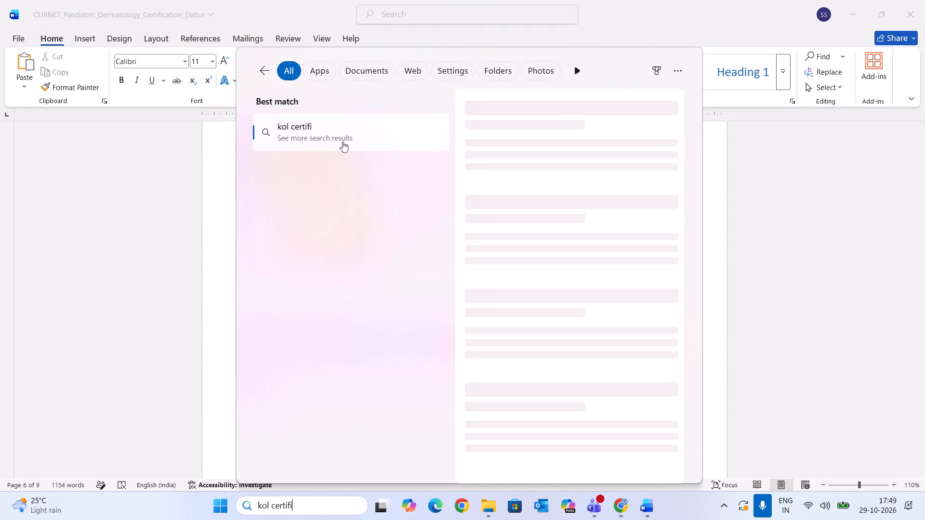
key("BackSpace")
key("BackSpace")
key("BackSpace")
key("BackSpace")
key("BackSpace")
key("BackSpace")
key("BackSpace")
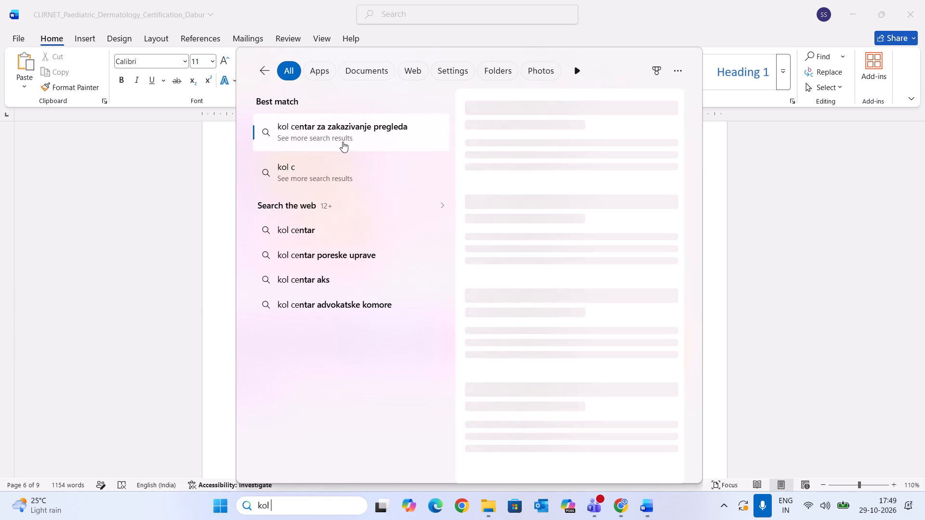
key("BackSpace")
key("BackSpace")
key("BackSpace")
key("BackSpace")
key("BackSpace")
Search the computer for "certifi" and open the CLIRNET_Certification_Course_for_Dabur_Dermatology (2) document.
type("certifi")
left_click(343, 142)
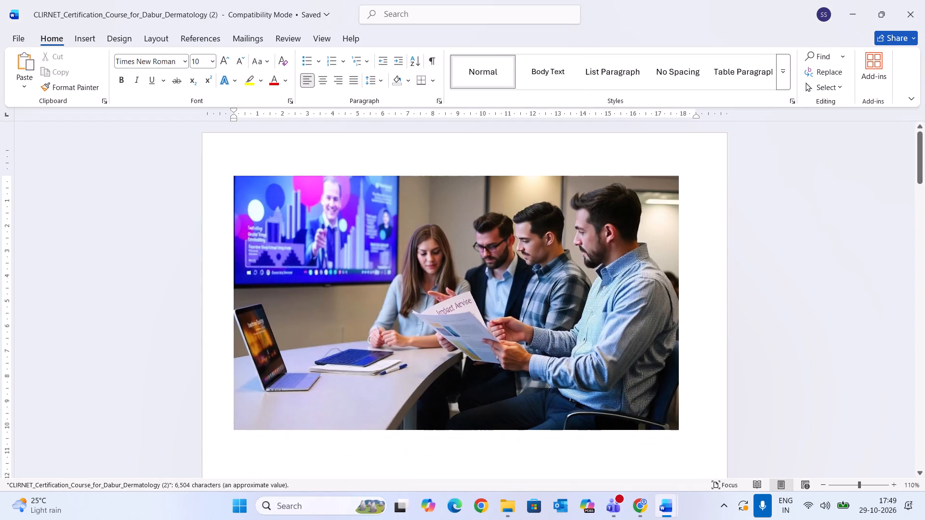
Examine the dermatology course document's sections from Learning Format Options through Performance Reporting Support and Accreditation to Deliverables.
scroll(794, 230, "down", 4)
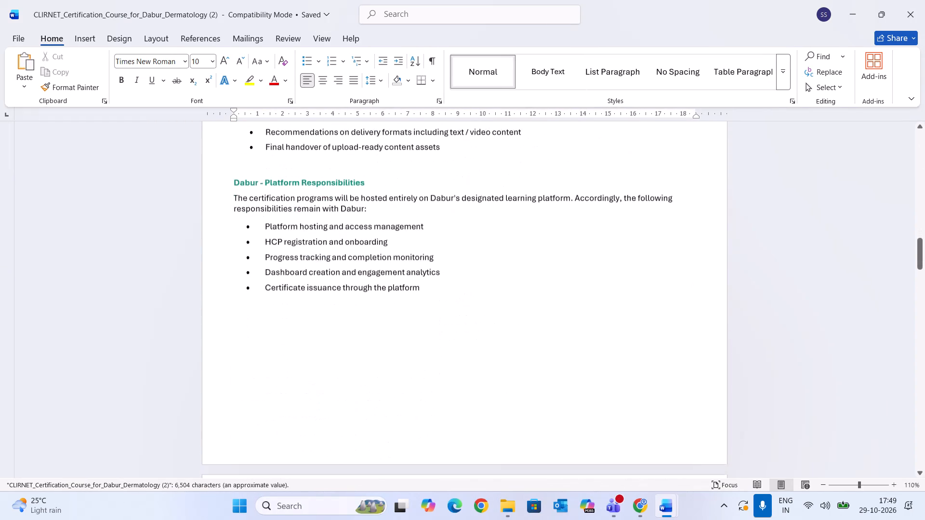
scroll(794, 230, "down", 5)
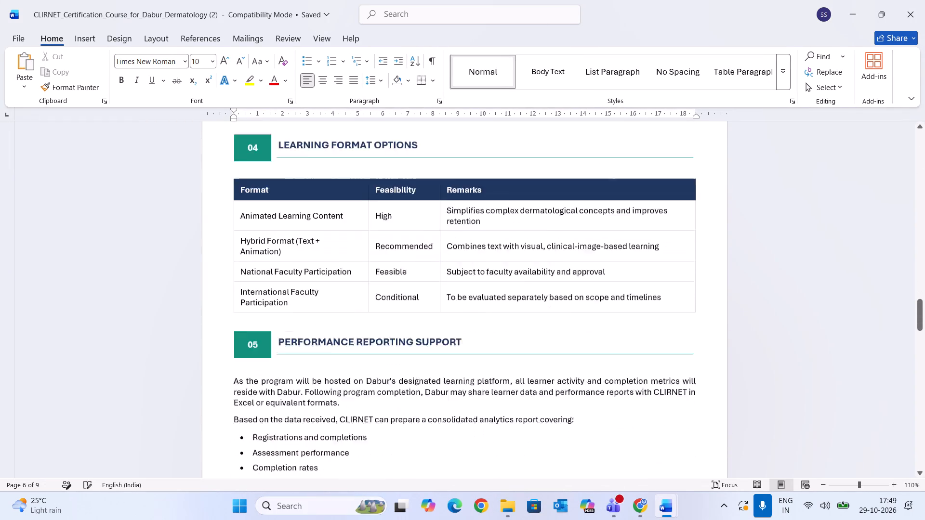
scroll(794, 230, "down", 4)
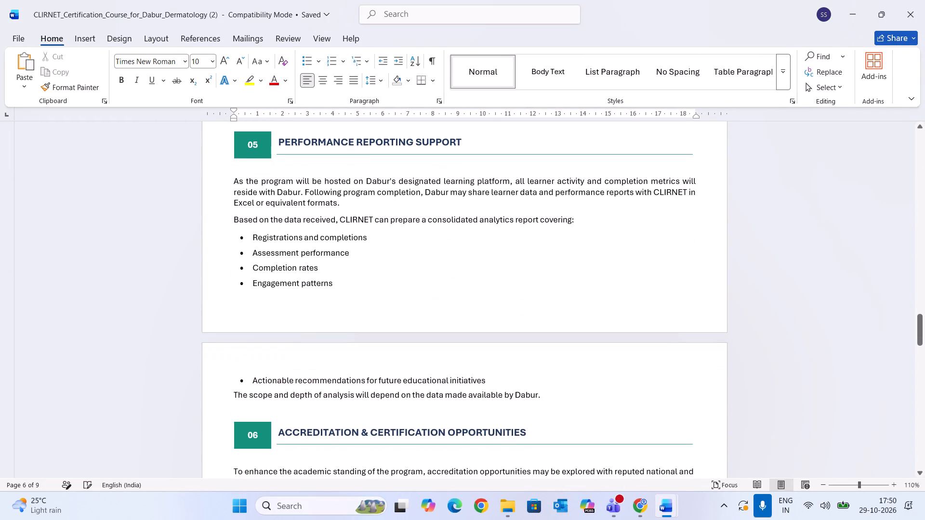
scroll(794, 230, "down", 4)
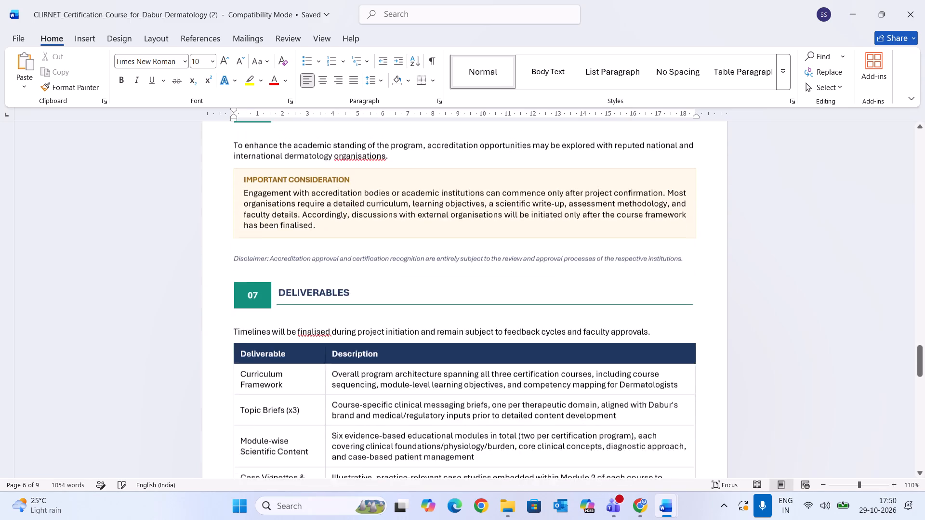
scroll(794, 230, "down", 1)
scroll(794, 230, "up", 1)
scroll(794, 230, "down", 1)
scroll(794, 230, "up", 1)
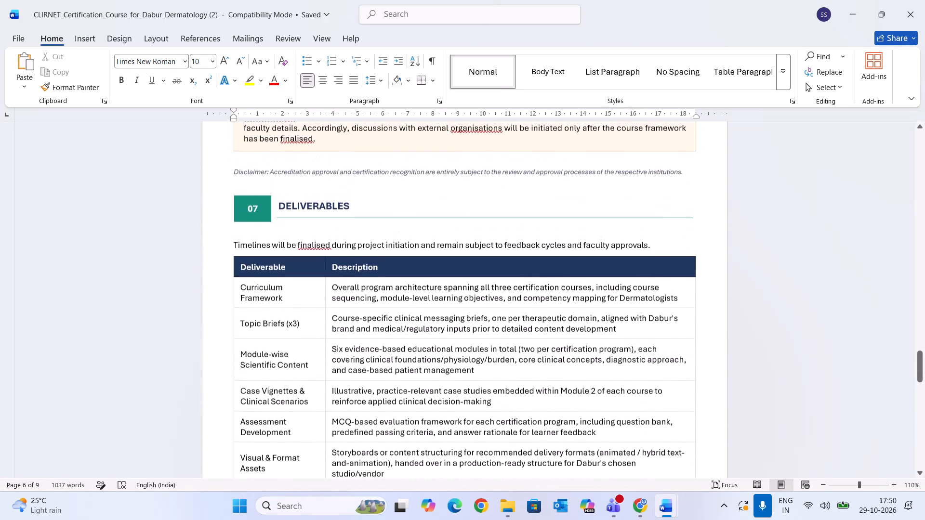
scroll(794, 230, "up", 2)
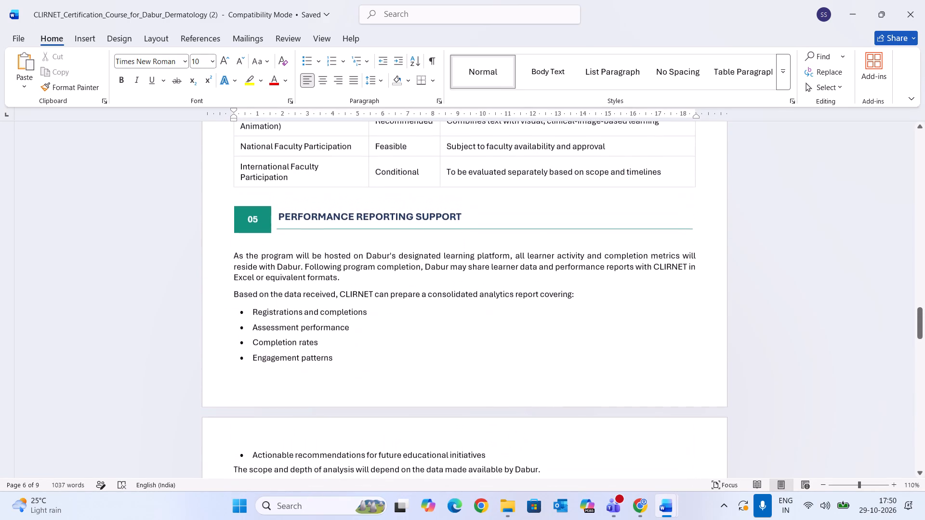
Switch back to the CLIRNET_Paediatric_Dermatology_Certification_Dabur document and examine sections 06 Performance Reporting Support, 07 Accreditation & Certification Opportunities and 08 Deliverables.
left_click(666, 517)
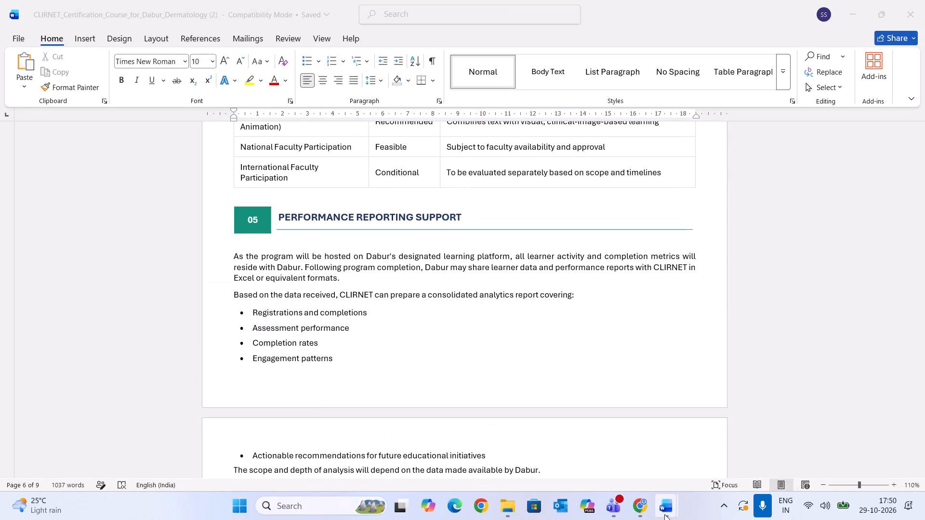
left_click(661, 513)
left_click_drag(681, 516, 665, 507)
left_click(662, 499)
left_click(627, 447)
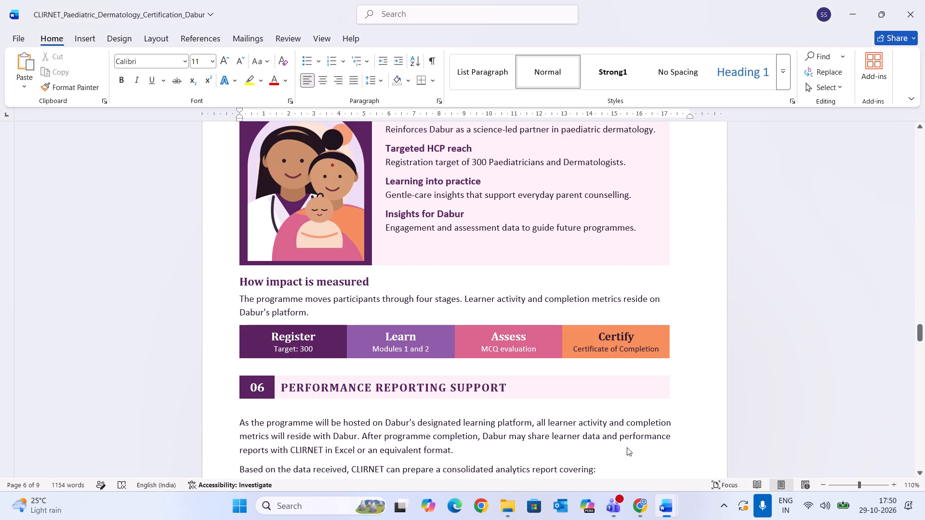
scroll(792, 227, "down", 3)
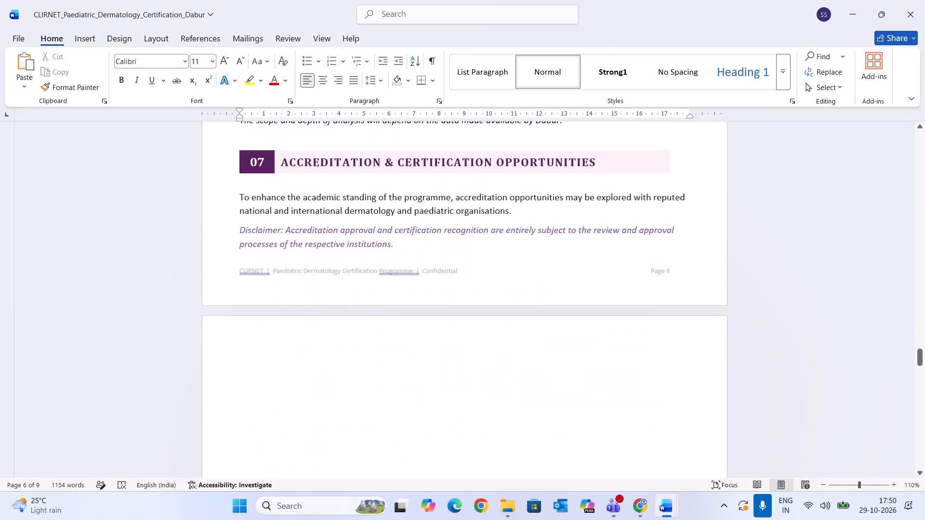
scroll(792, 227, "down", 1)
left_click(671, 498)
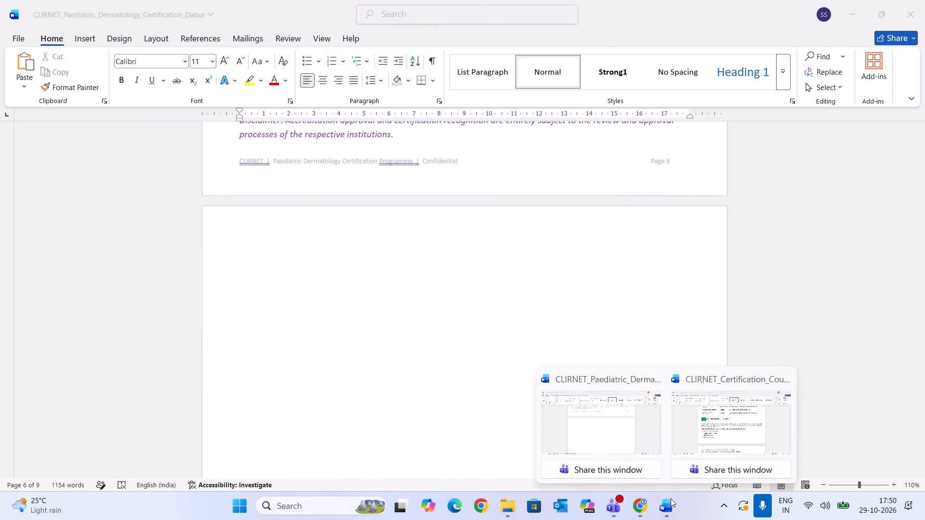
left_click(628, 427)
scroll(624, 333, "up", 1)
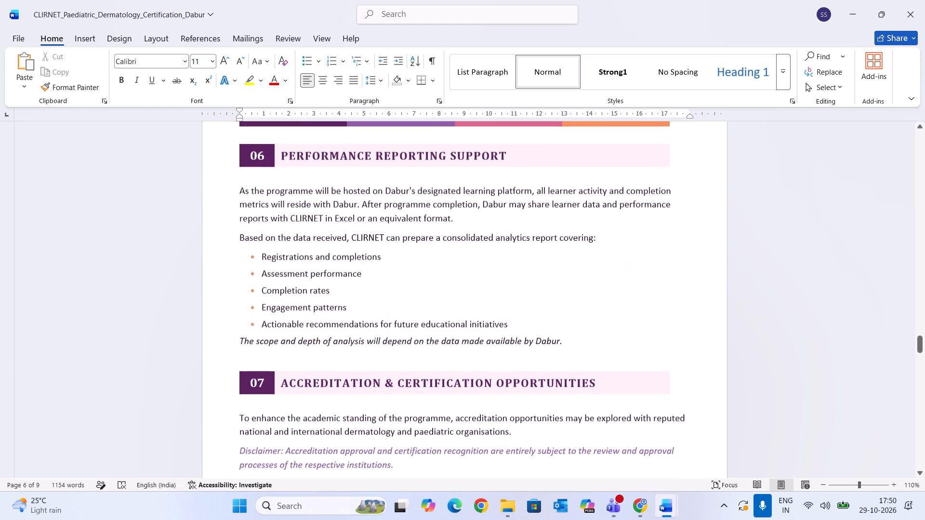
scroll(624, 333, "up", 1)
scroll(624, 333, "down", 1)
scroll(624, 333, "up", 1)
scroll(624, 333, "down", 1)
scroll(624, 333, "up", 1)
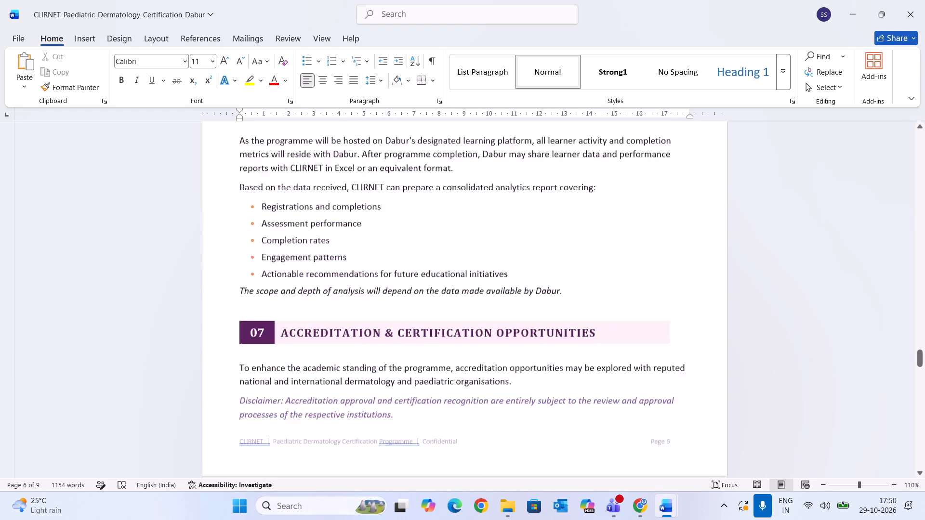
scroll(624, 333, "up", 1)
scroll(624, 333, "down", 6)
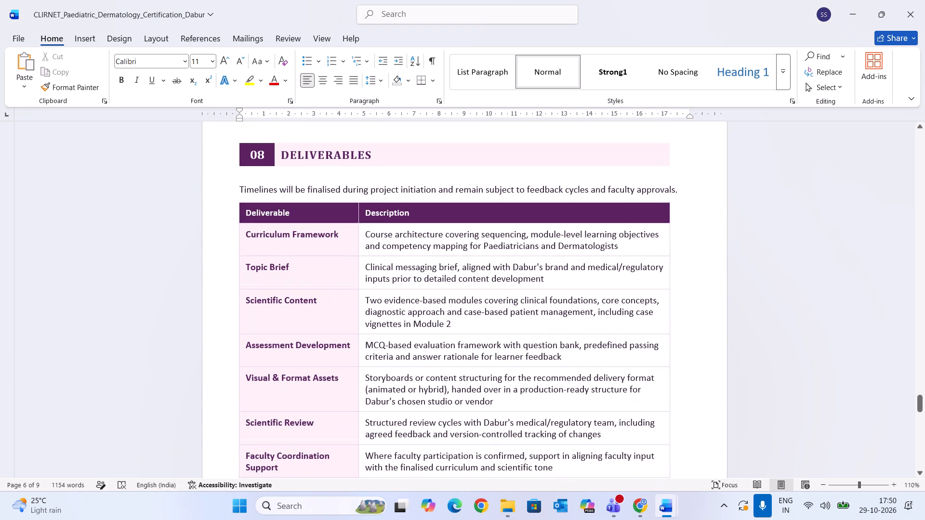
Examine the layout of sections 04 Learning Format Options, 05 Campaign Impact and 06 Performance Reporting Support, including the duplicated section 04.
scroll(624, 333, "up", 7)
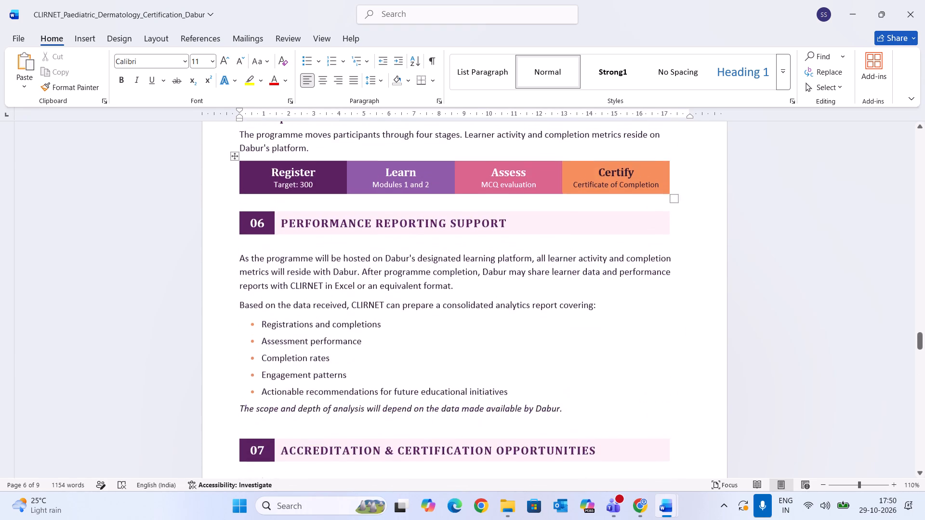
scroll(624, 333, "up", 2)
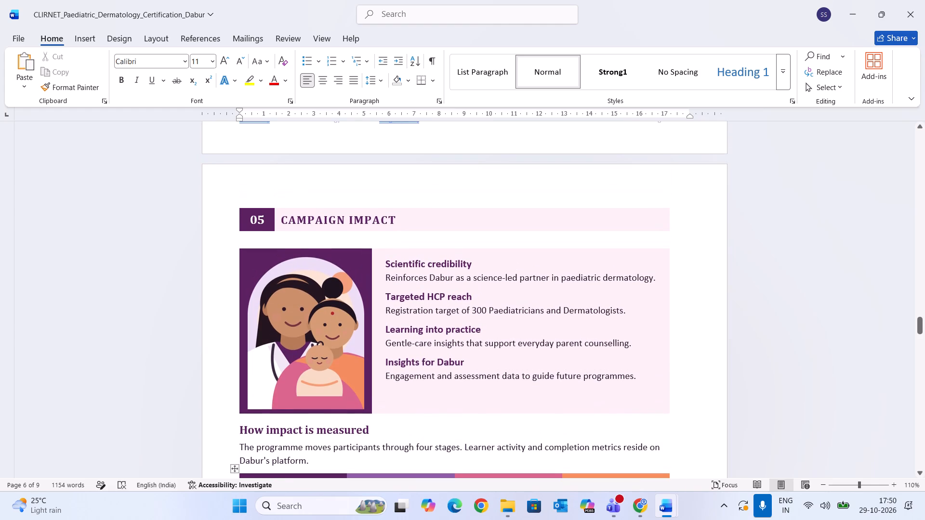
scroll(618, 352, "down", 1)
scroll(494, 358, "down", 1)
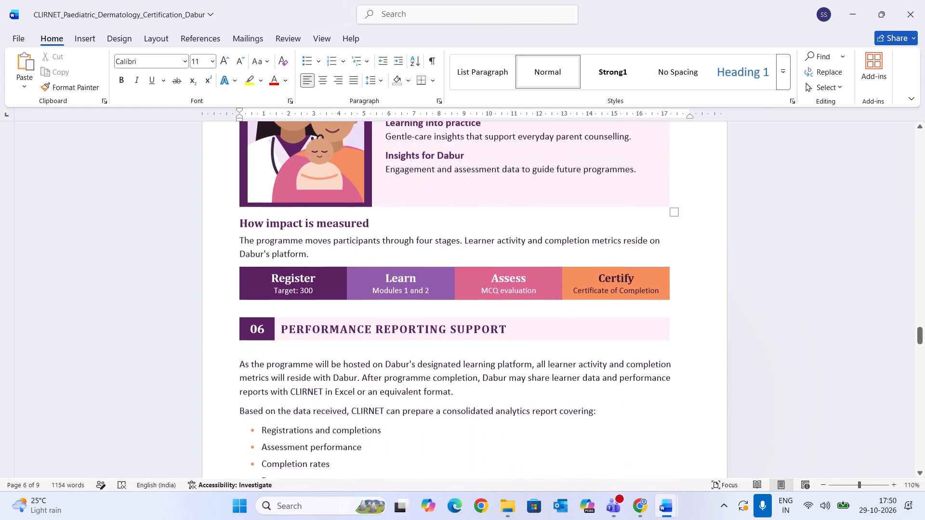
scroll(494, 358, "down", 1)
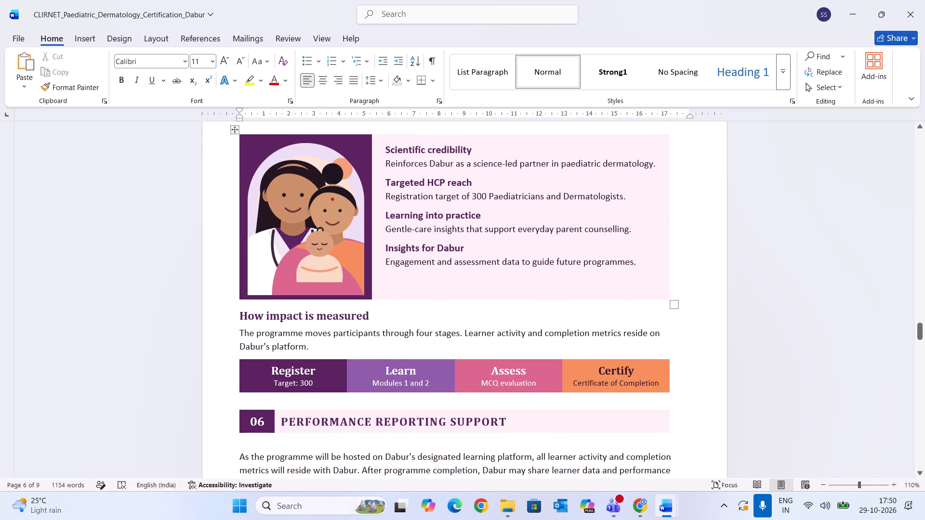
scroll(396, 327, "up", 9)
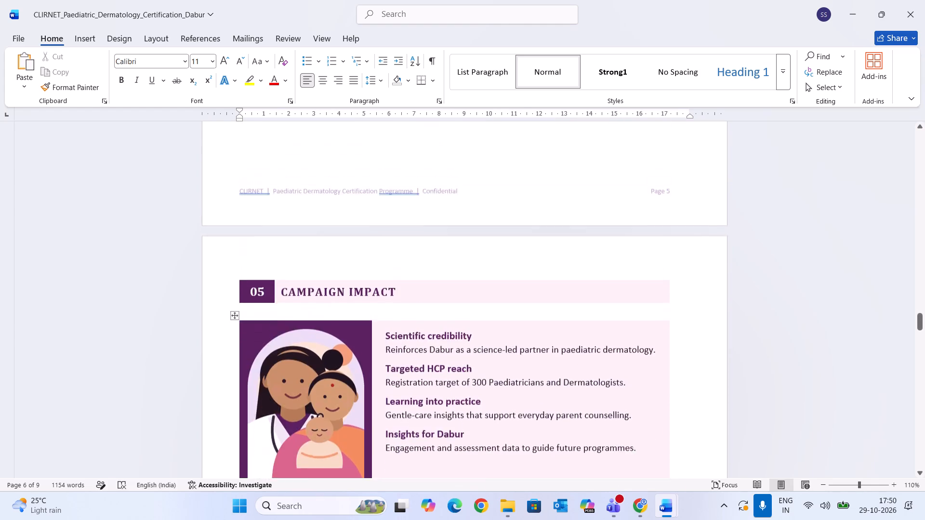
scroll(396, 327, "up", 4)
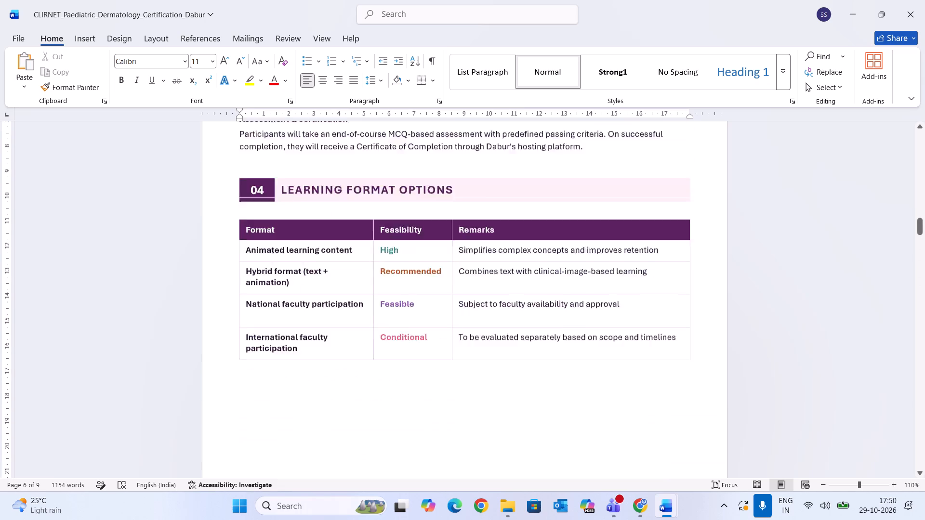
scroll(396, 327, "down", 4)
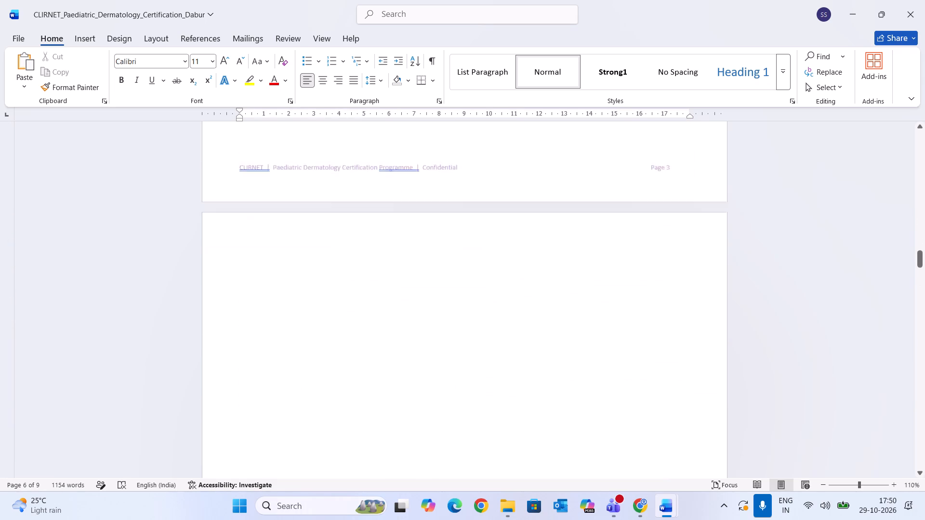
scroll(396, 327, "down", 4)
scroll(424, 277, "down", 1)
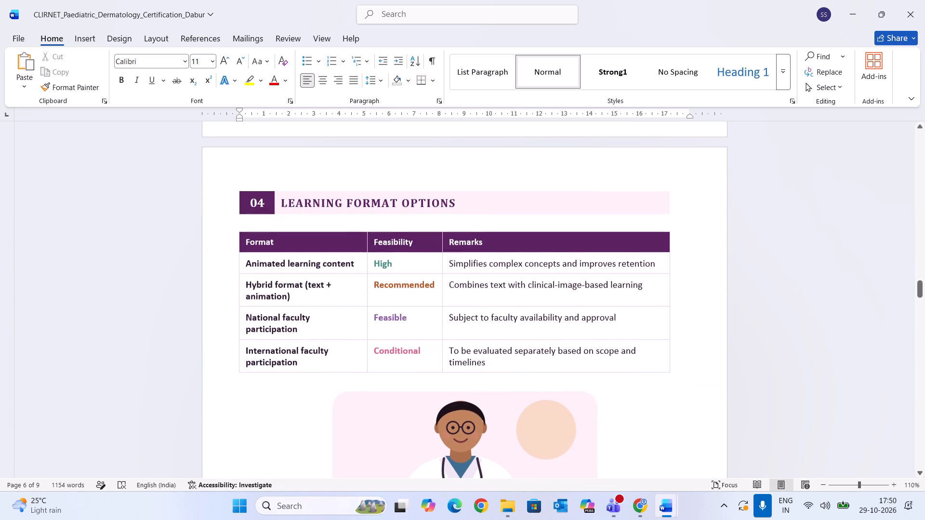
scroll(424, 277, "down", 1)
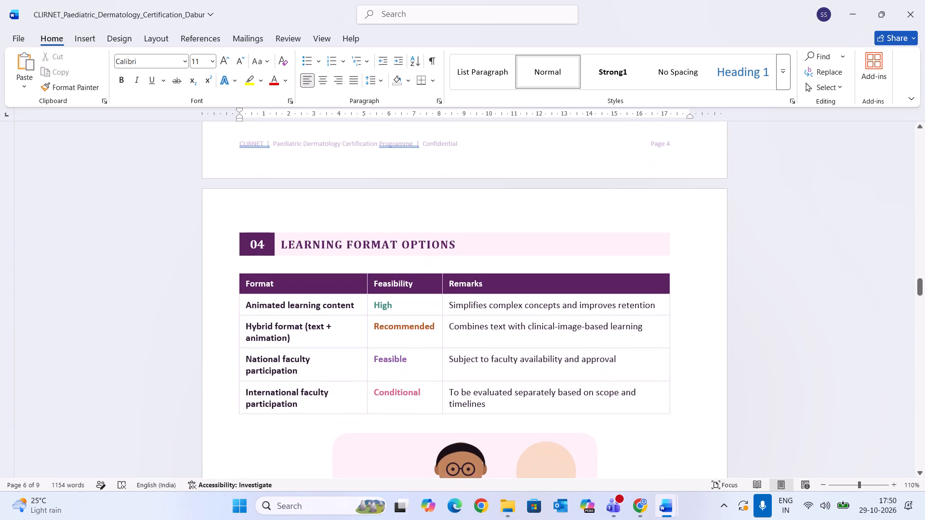
scroll(424, 277, "down", 5)
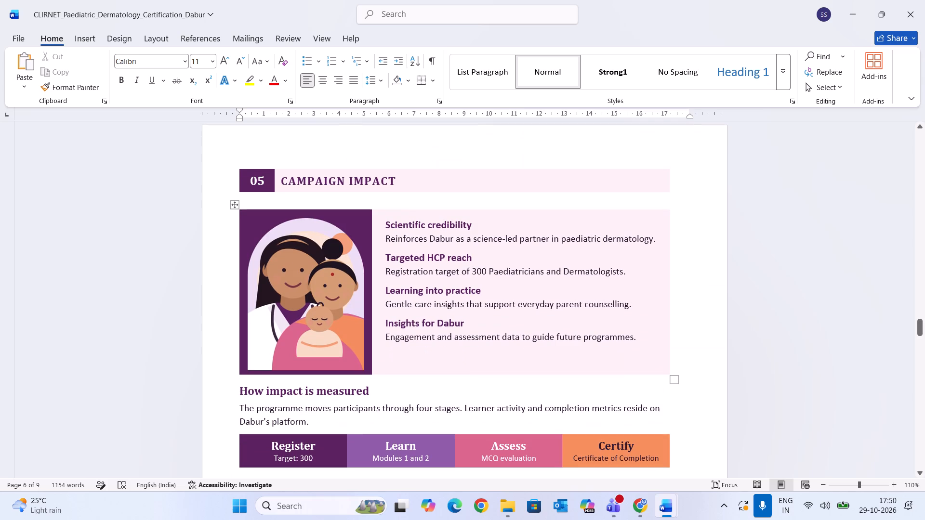
Select the text in the Campaign Impact box, from the Scientific credibility heading through the Insights for Dabur description.
left_click_drag(638, 347, 467, 282)
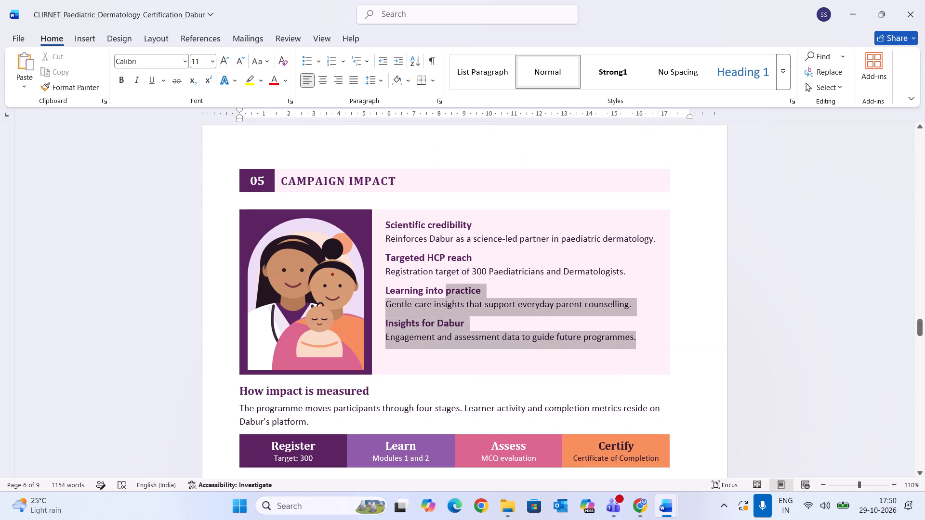
left_click_drag(467, 282, 428, 221)
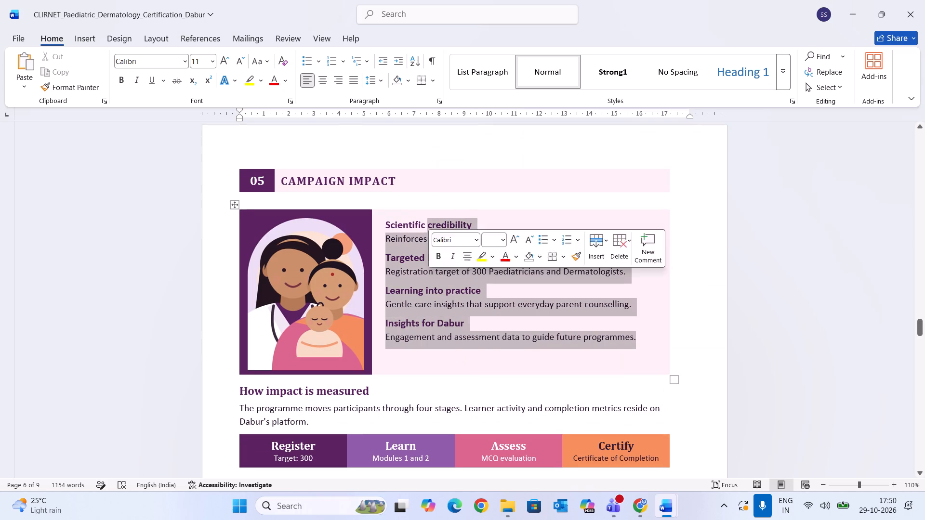
Copy the Campaign Impact content from the Scientific credibility box through the Register, Learn, Assess and Certify stage table.
left_click(402, 233)
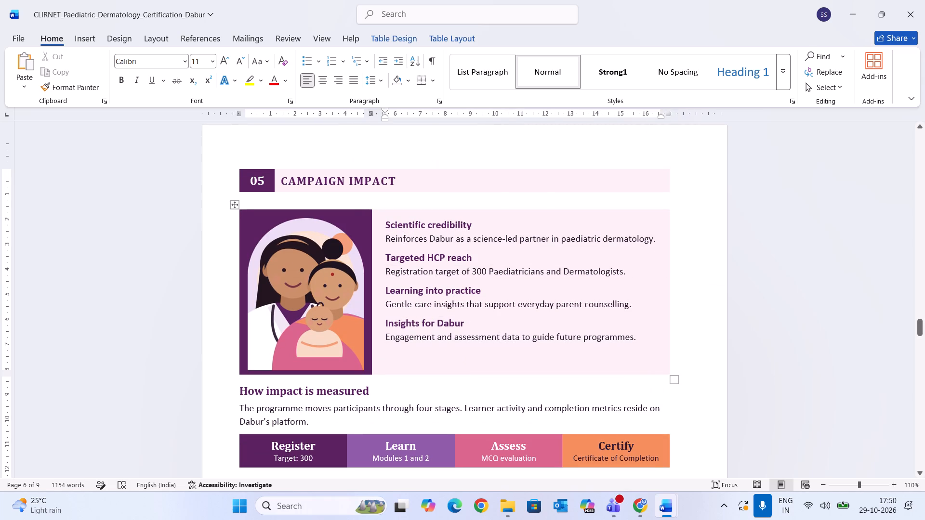
left_click_drag(386, 225, 412, 462)
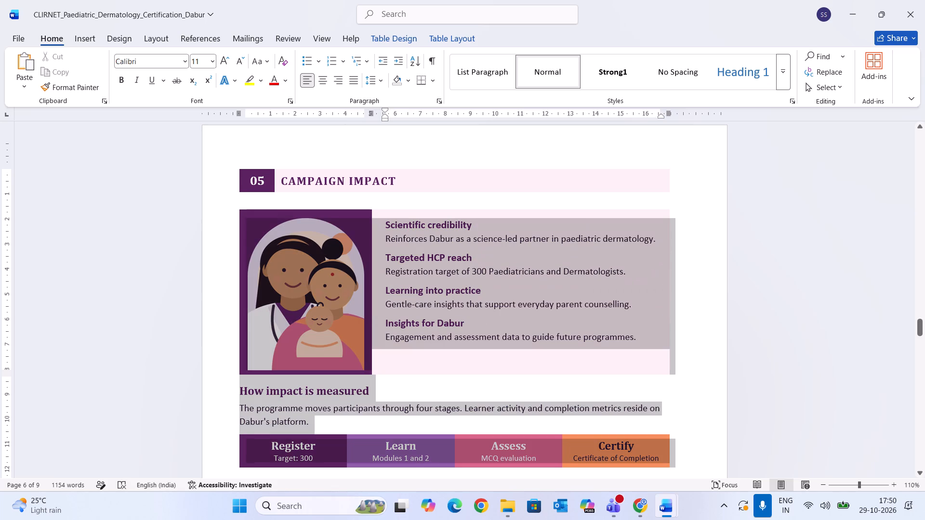
left_click_drag(412, 462, 412, 462)
key("ctrl+c")
scroll(412, 462, "up", 1)
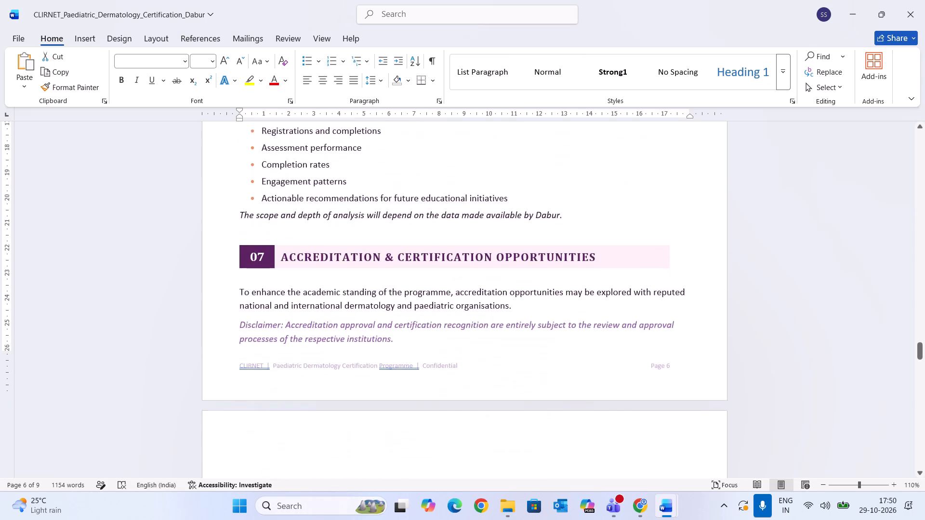
scroll(412, 462, "up", 1)
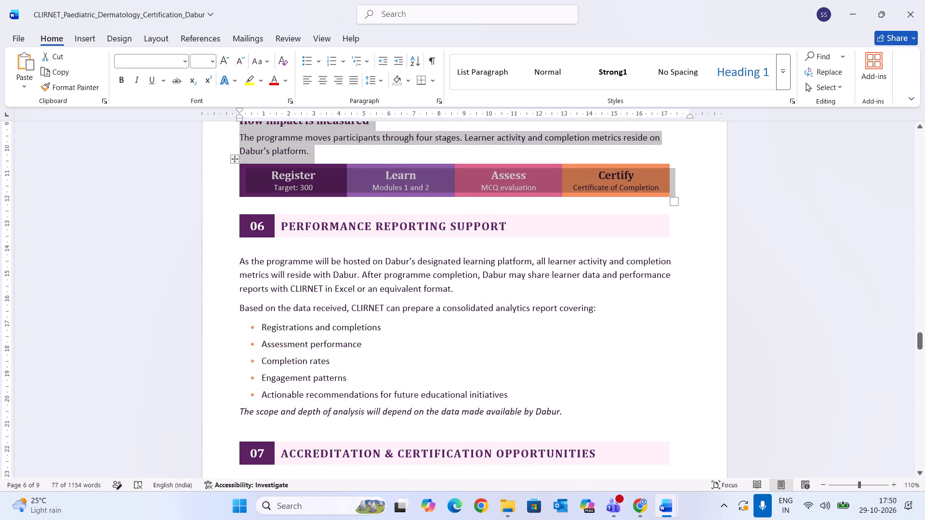
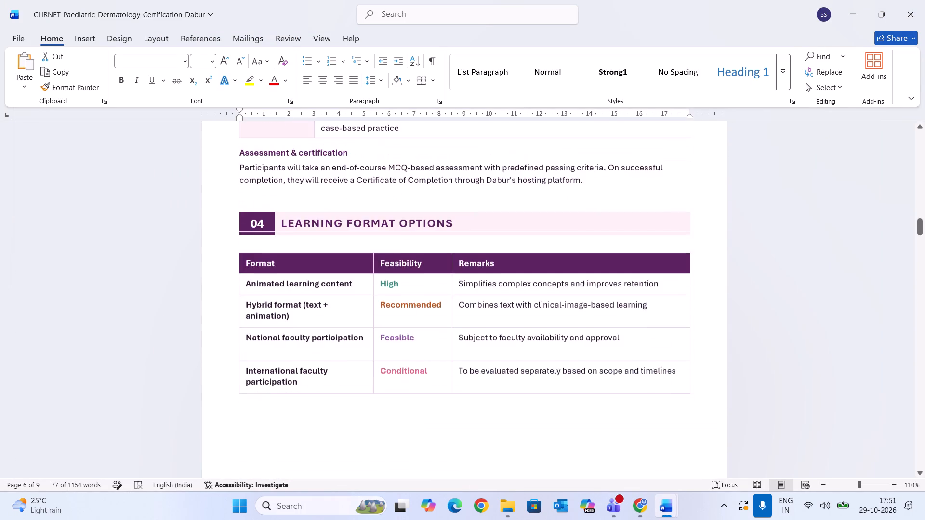
scroll(482, 336, "up", 4)
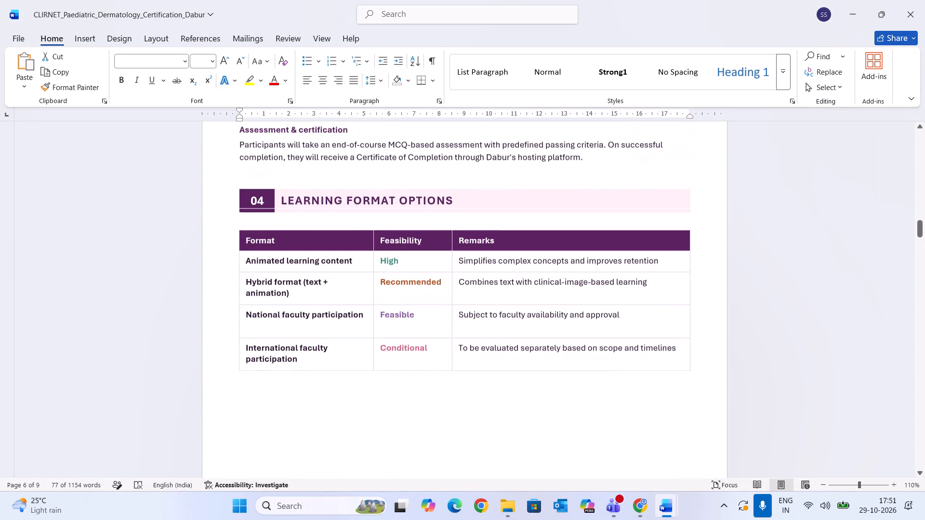
scroll(482, 336, "up", 2)
scroll(289, 335, "down", 1)
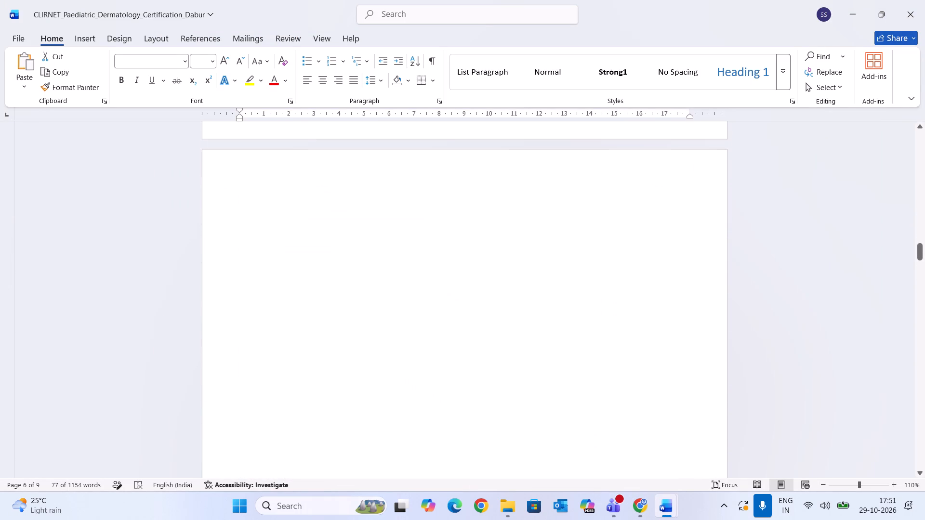
scroll(289, 335, "down", 1)
left_click(278, 248)
key("ctrl+v")
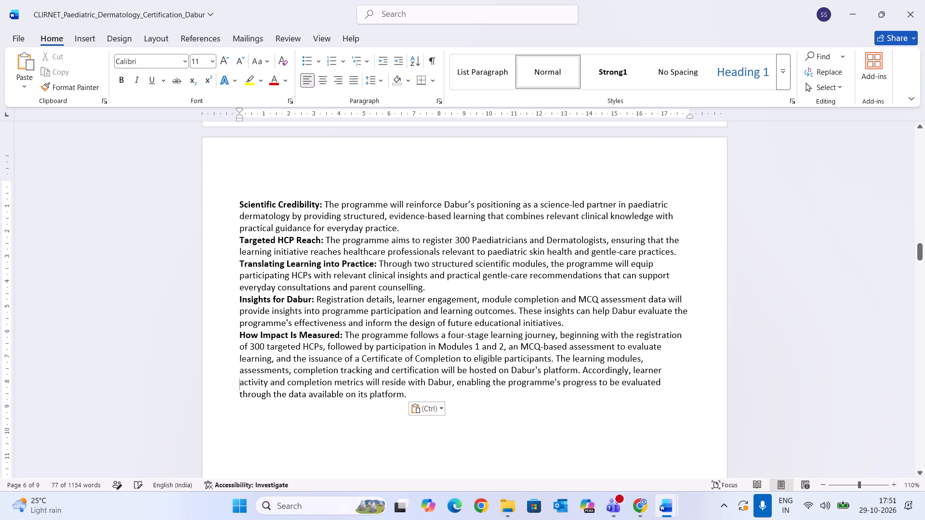
Copy the 05 Campaign Impact heading bar and paste it below the first Learning Format Options table on page 3.
scroll(278, 248, "up", 7)
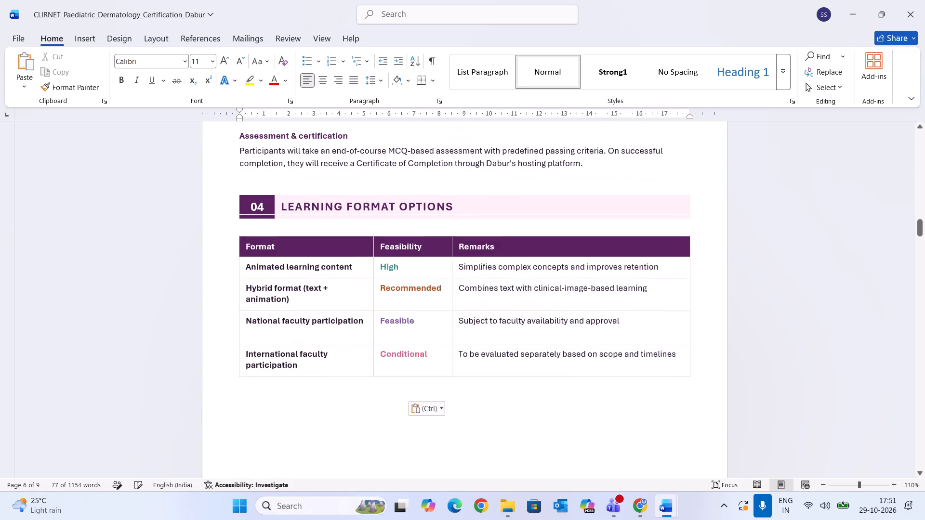
scroll(278, 248, "up", 4)
scroll(278, 248, "down", 5)
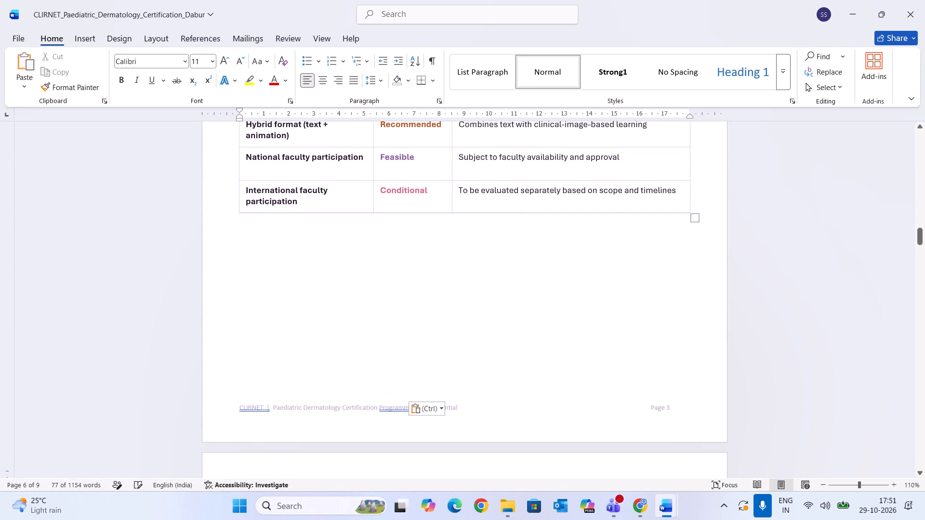
left_click(264, 247)
scroll(264, 247, "down", 4)
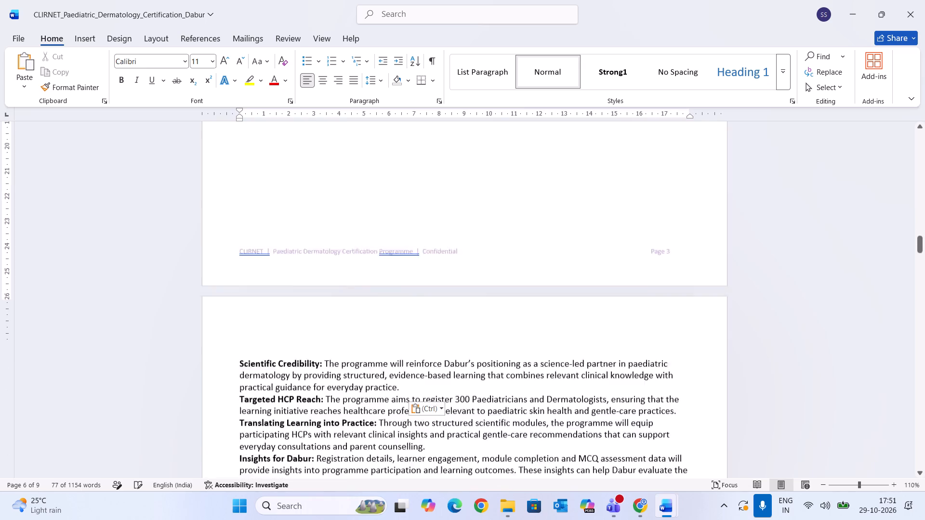
scroll(264, 247, "down", 6)
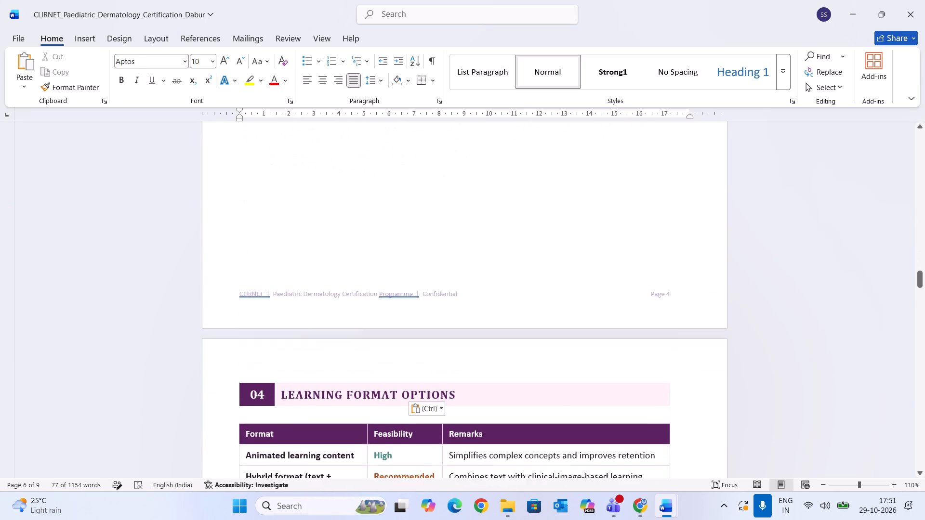
scroll(264, 247, "down", 2)
scroll(372, 310, "down", 4)
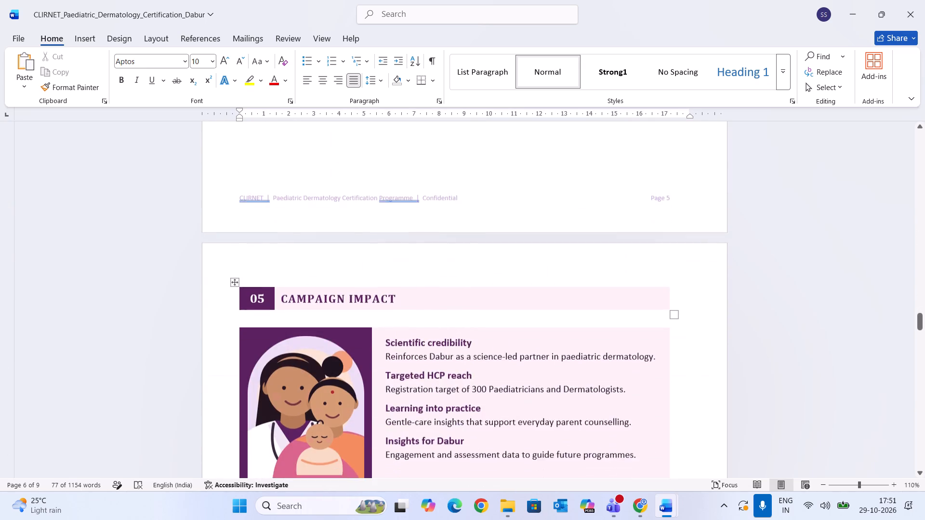
left_click_drag(424, 230, 272, 232)
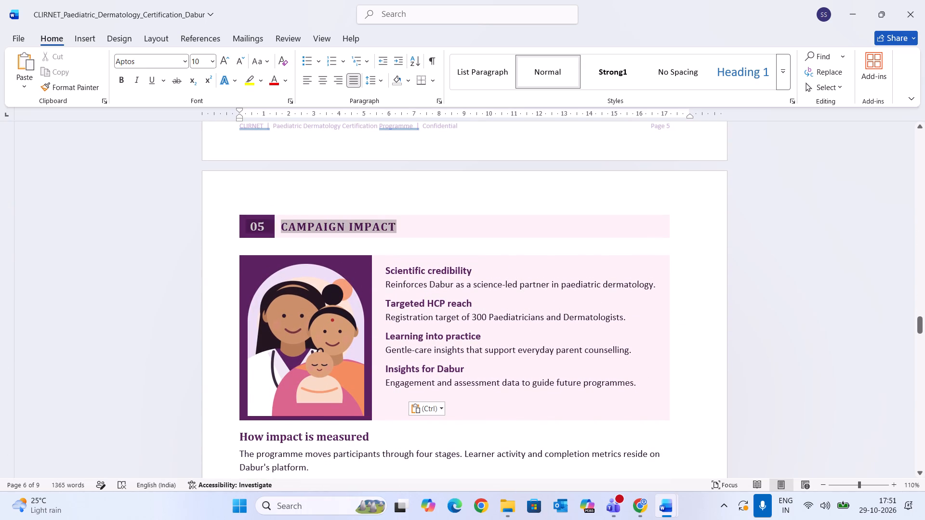
left_click_drag(272, 232, 246, 226)
key("ctrl+c")
scroll(313, 295, "up", 5)
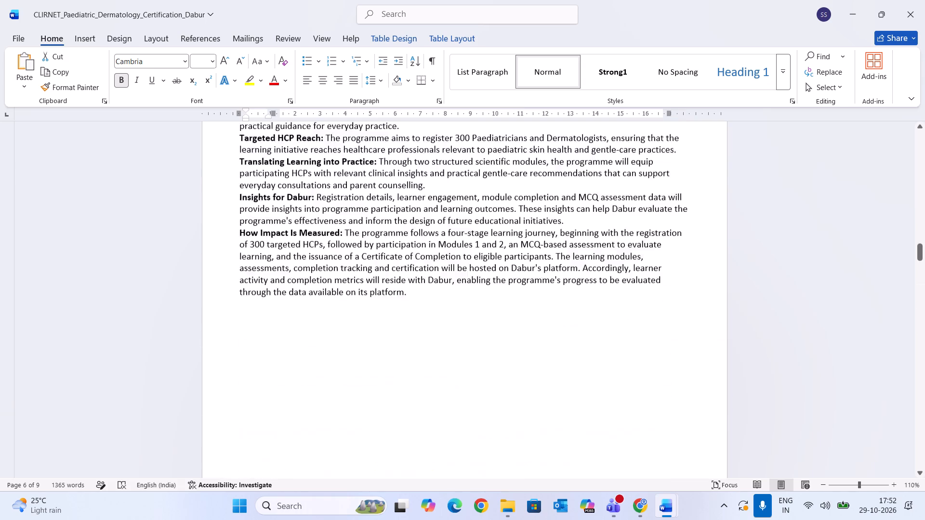
scroll(313, 295, "up", 4)
left_click(264, 263)
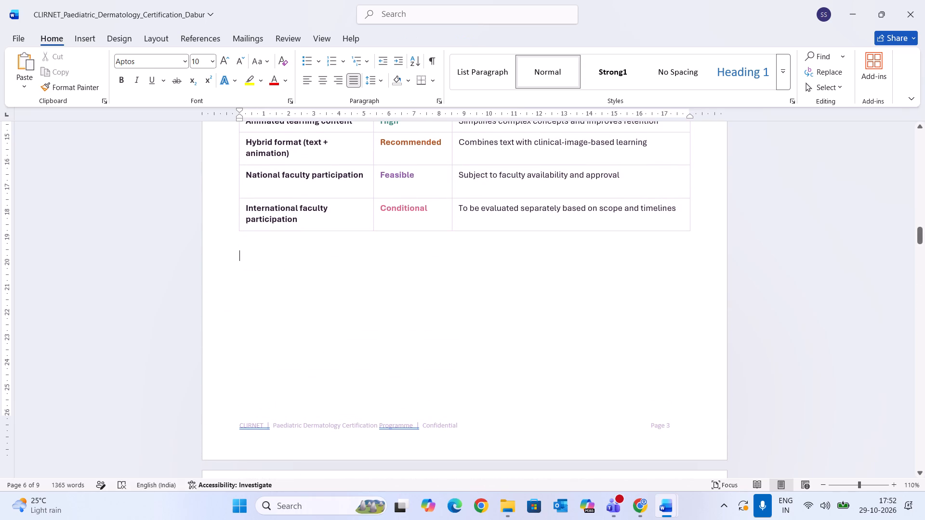
key("ctrl+v")
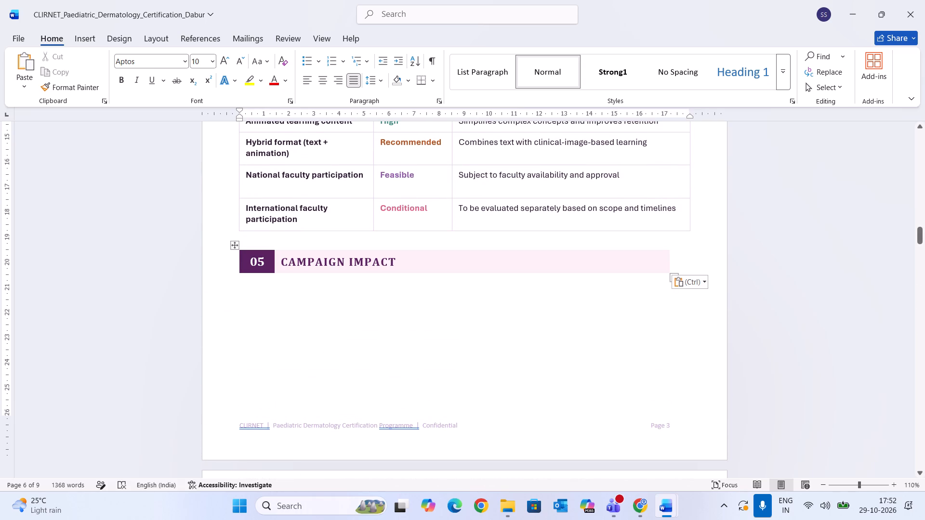
Widen the pasted Campaign Impact heading bar to match the width of the Learning Format Options table above it.
left_click(652, 263)
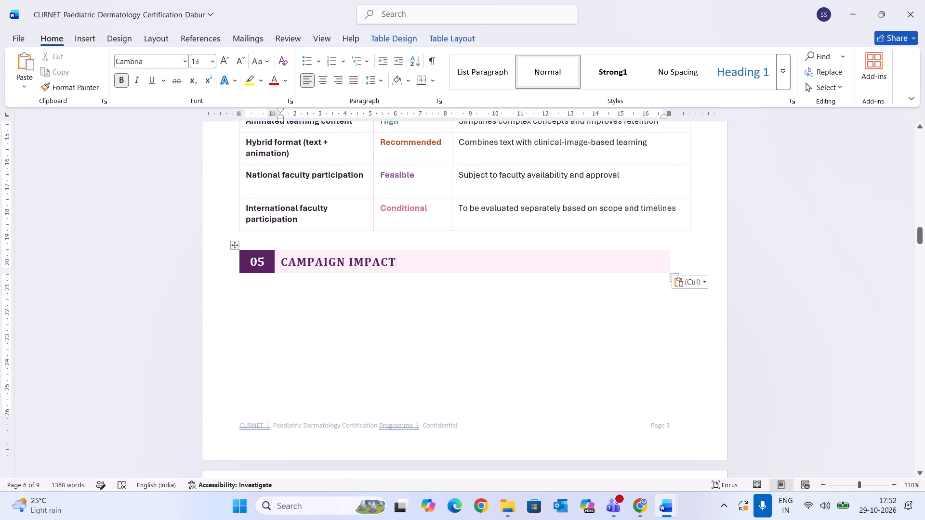
left_click(667, 259)
left_click_drag(669, 260, 692, 258)
Set the font of the pasted 05 Campaign Impact heading to Aptos.
left_click_drag(438, 263, 234, 267)
left_click(164, 56)
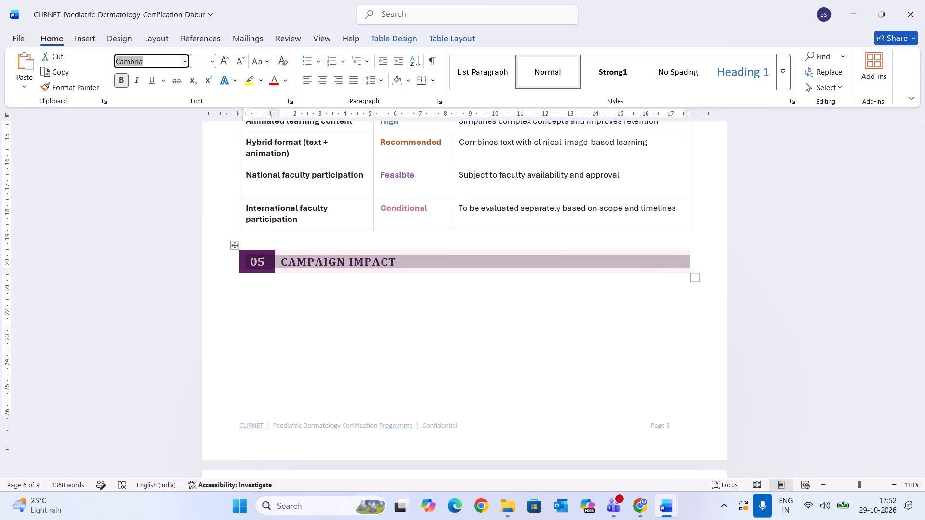
type("apo")
key("BackSpace")
key("t")
key("Return")
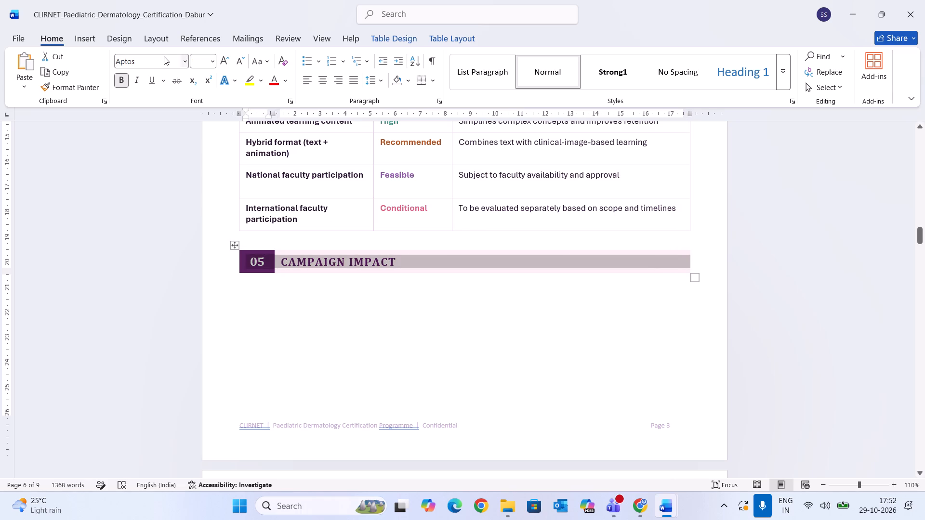
left_click(206, 63)
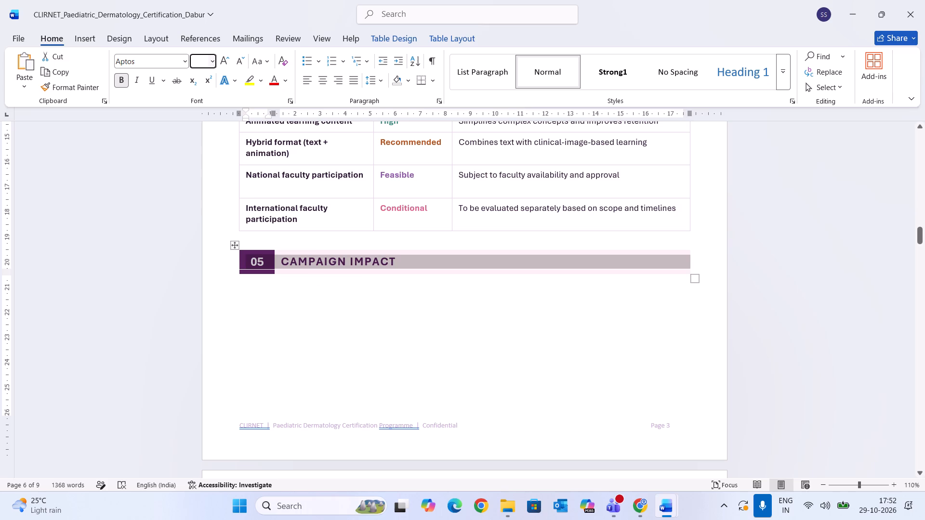
left_click(331, 293)
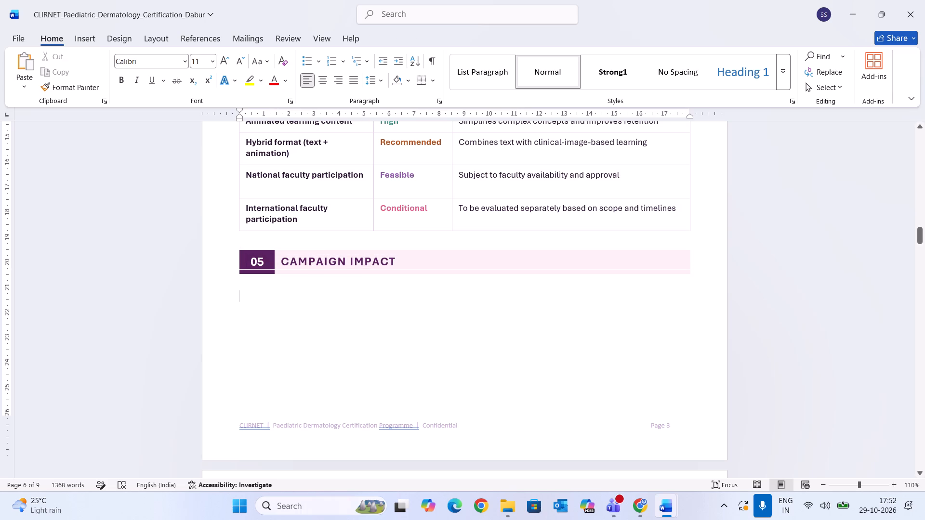
Copy the expanded campaign impact paragraphs from the following page and paste them beneath the new 05 Campaign Impact heading.
scroll(347, 304, "down", 3)
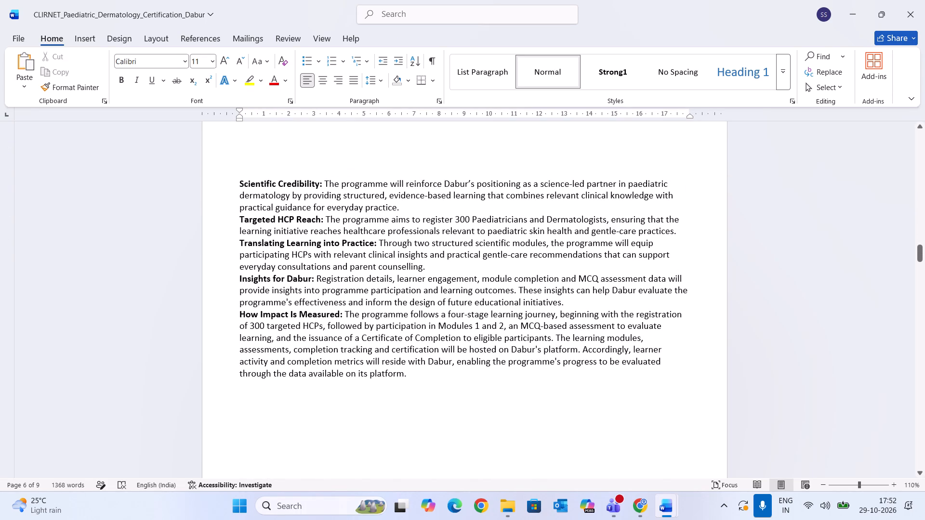
left_click_drag(412, 380, 243, 183)
key("ctrl+c")
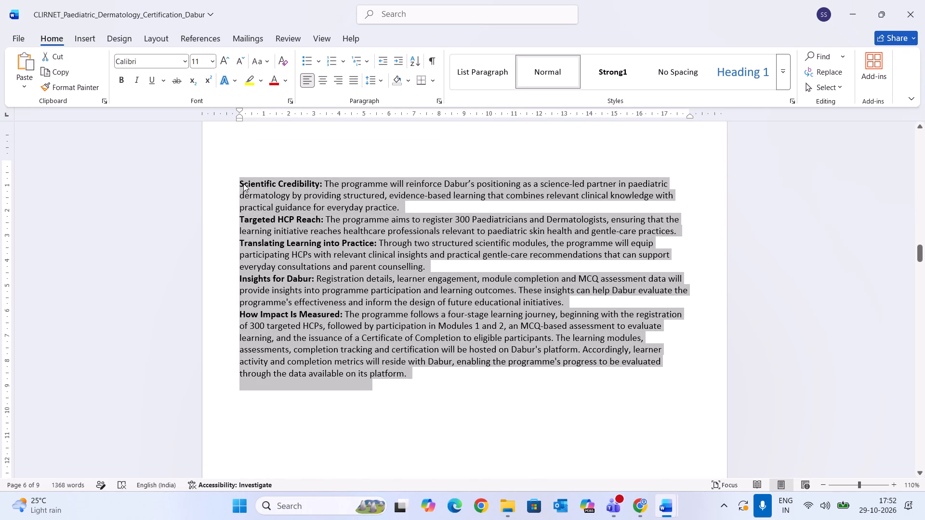
scroll(243, 183, "up", 4)
left_click(250, 258)
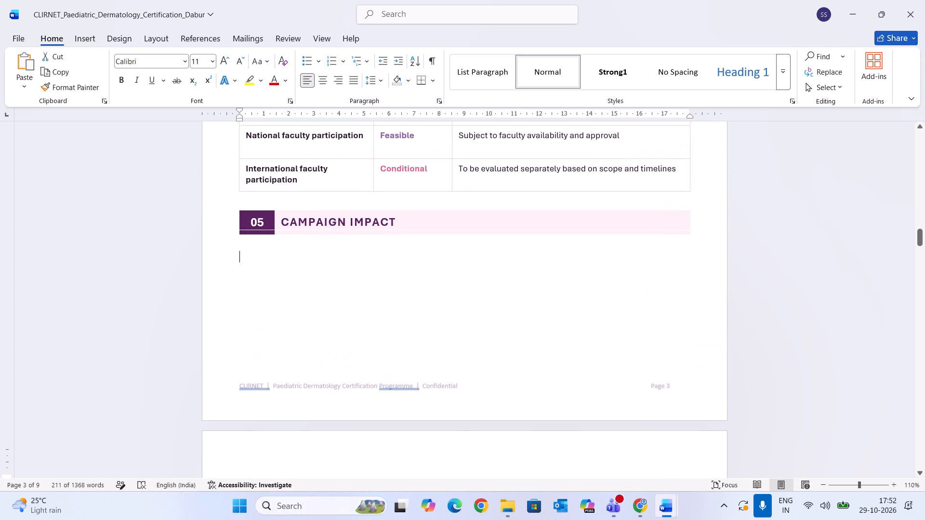
key("ctrl+v")
Separate the five Campaign Impact paragraphs, from Scientific Credibility to How Impact Is Measured, with blank lines.
scroll(258, 276, "up", 2)
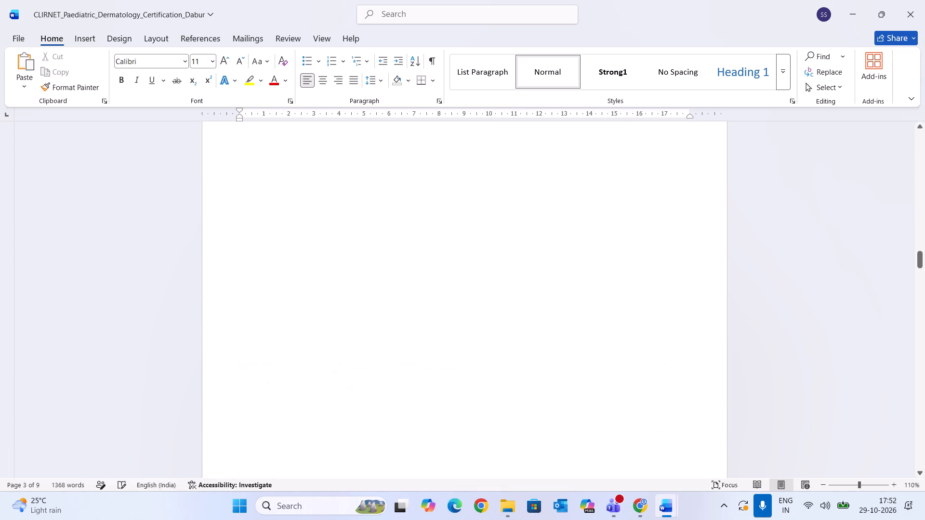
scroll(258, 276, "up", 3)
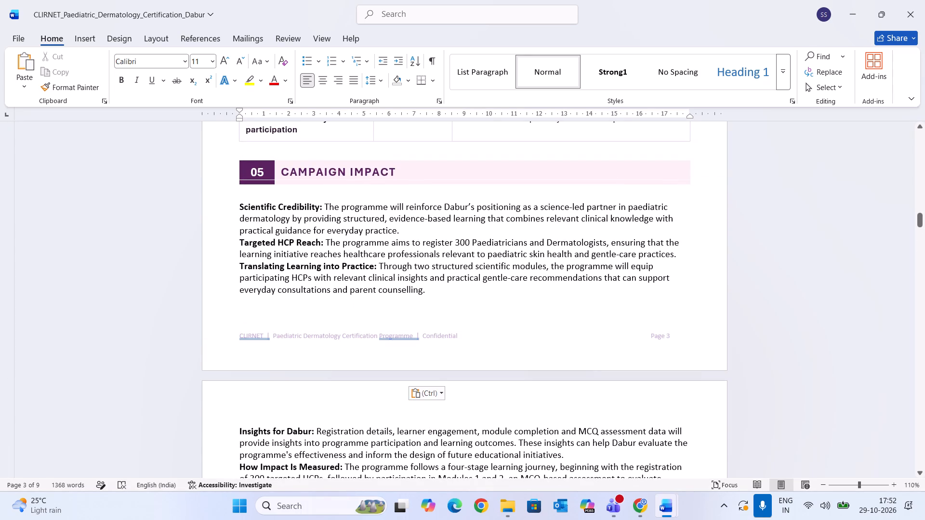
left_click(403, 233)
key("Return")
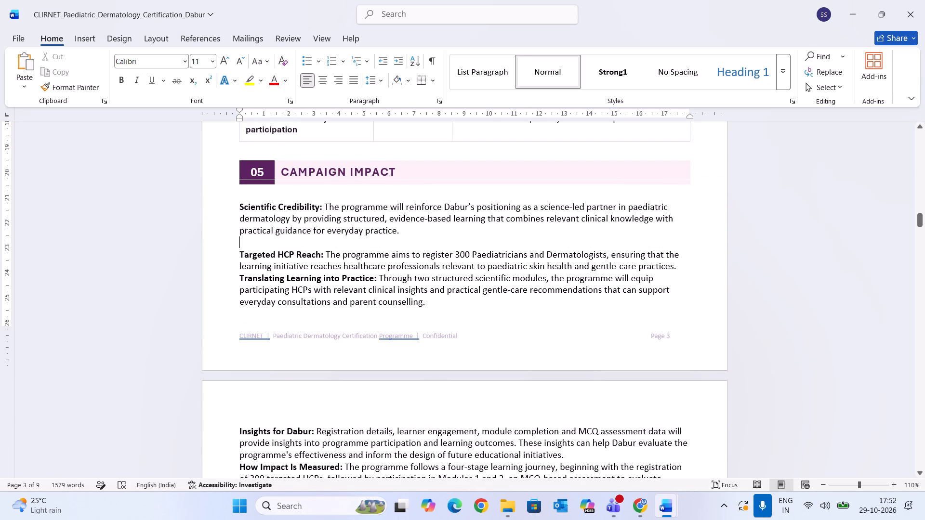
left_click(683, 270)
key("Return")
key("Return")
scroll(683, 270, "down", 1)
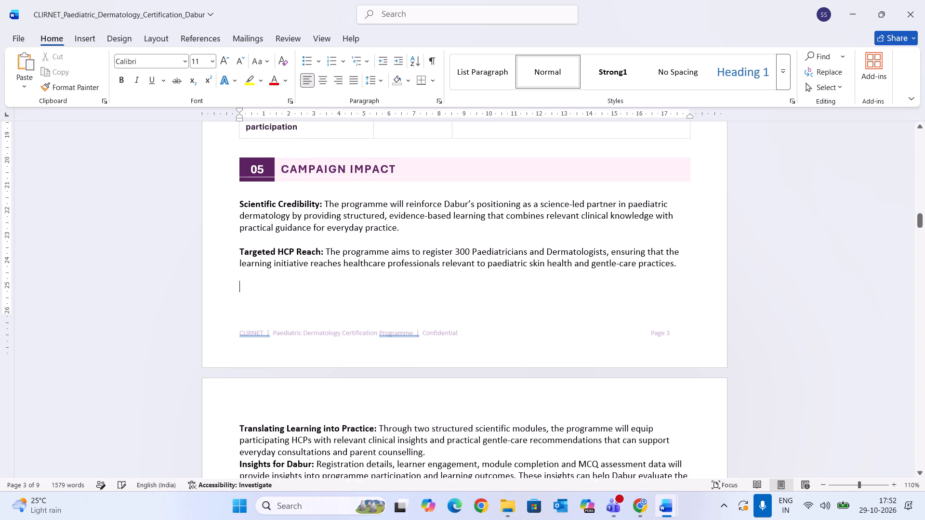
scroll(683, 270, "down", 1)
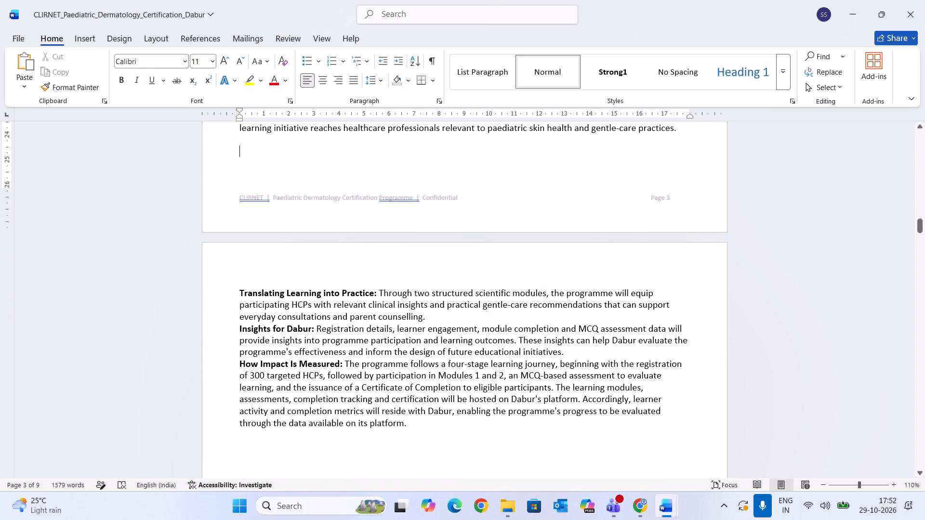
left_click(453, 324)
left_click(443, 317)
key("Return")
key("Return")
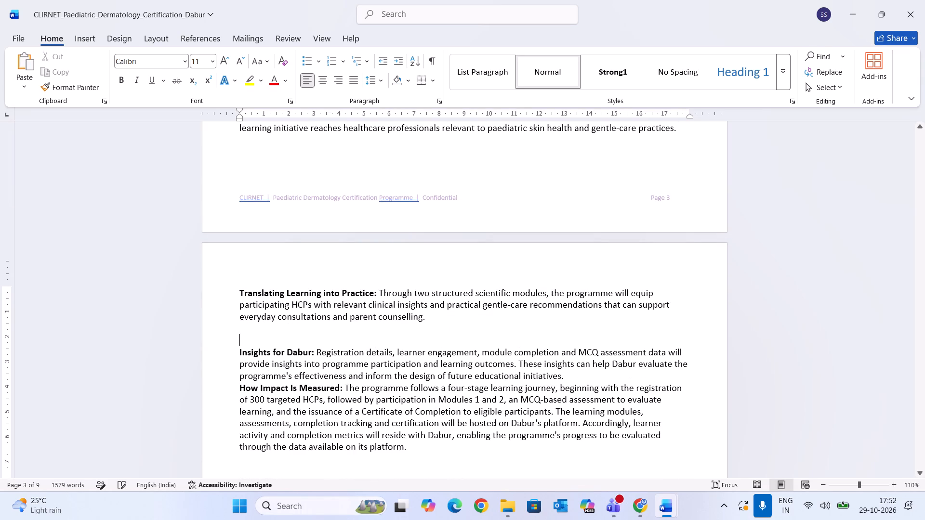
key("BackSpace")
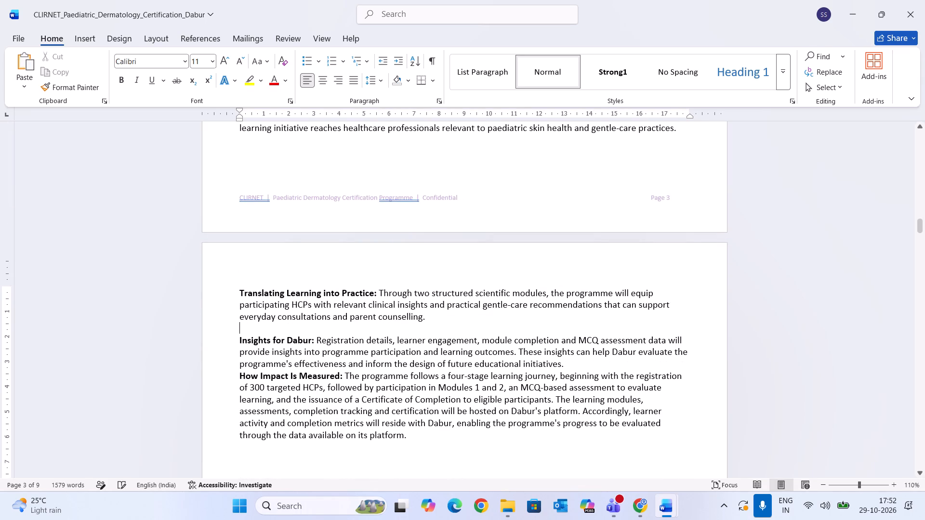
left_click(594, 363)
key("Return")
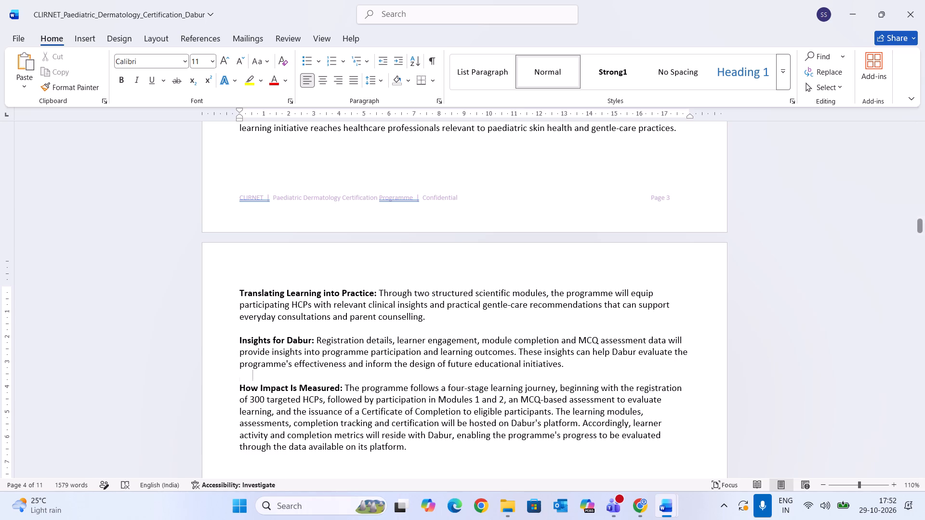
Justify the Campaign Impact paragraphs from Scientific Credibility through How Impact Is Measured and reduce their text to size 10.
left_click_drag(414, 450, 361, 365)
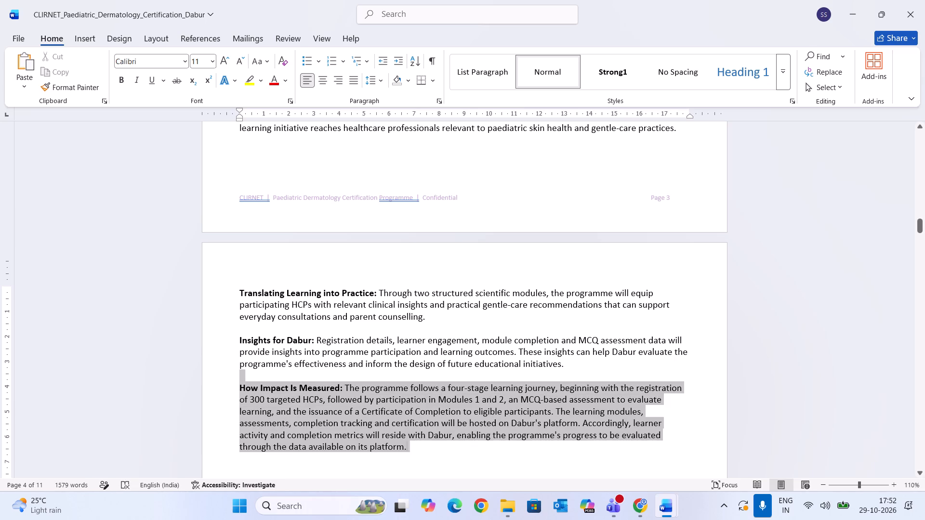
left_click_drag(361, 365, 273, 110)
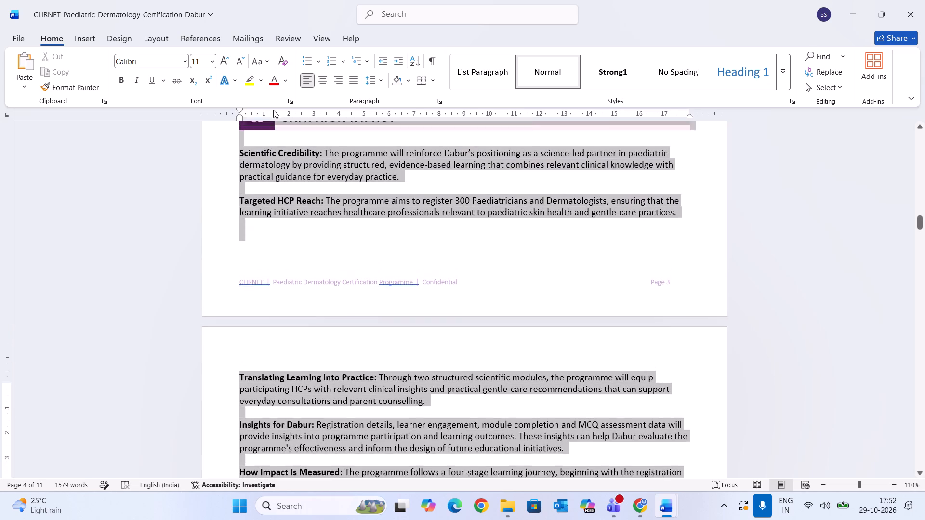
left_click_drag(273, 110, 250, 199)
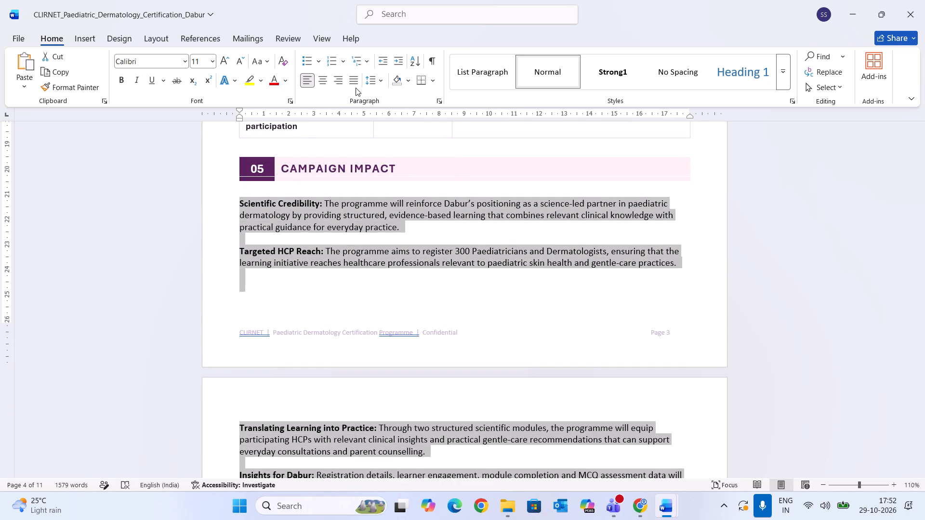
left_click(356, 87)
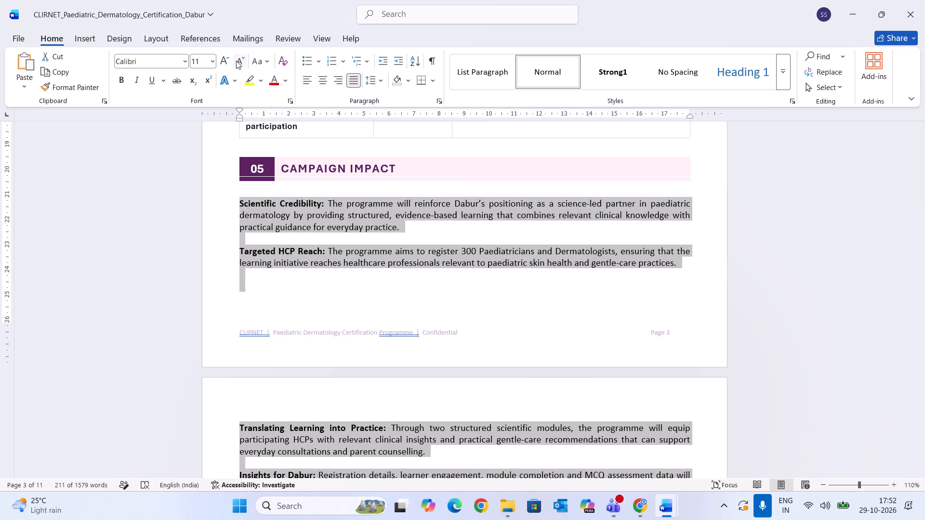
left_click(235, 60)
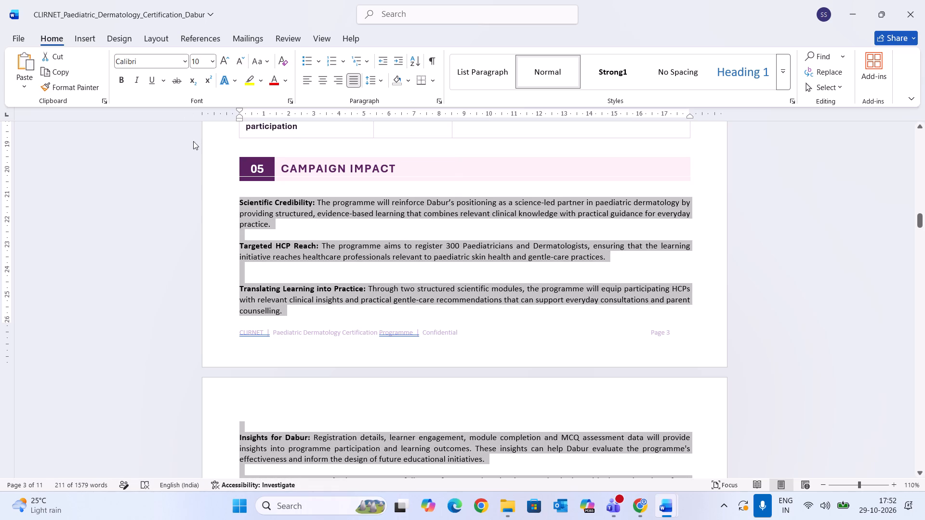
Remove the extra blank line between the Targeted HCP Reach and Translating Learning into Practice paragraphs, keeping a single blank line.
left_click(251, 268)
left_click(252, 277)
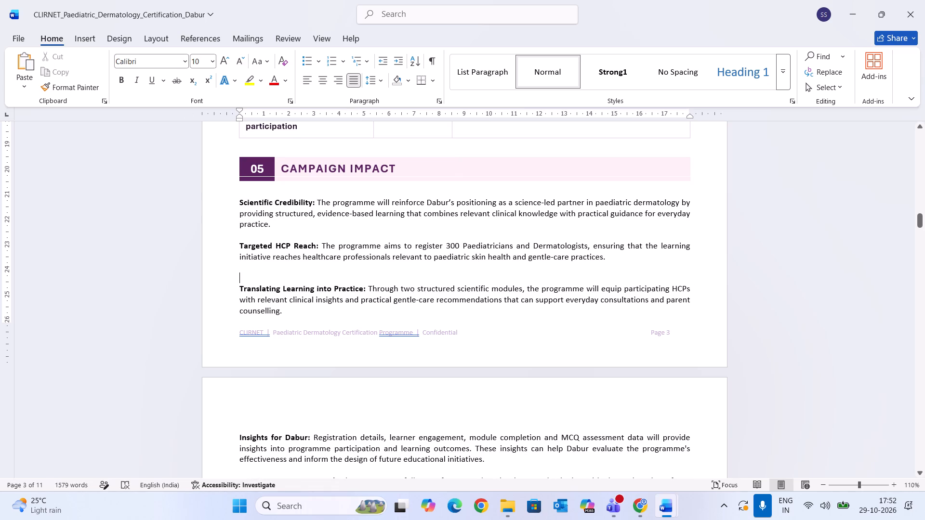
key("BackSpace")
left_click(244, 234)
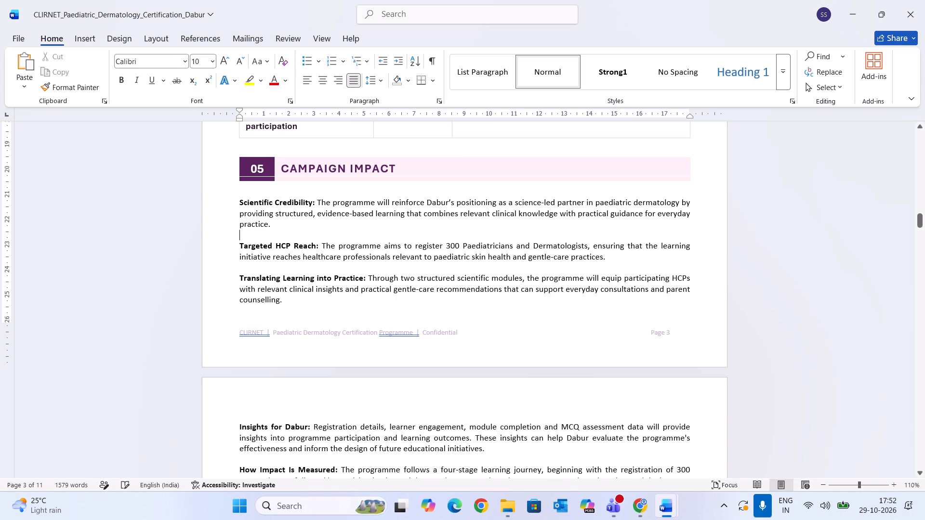
left_click(247, 267)
key("BackSpace")
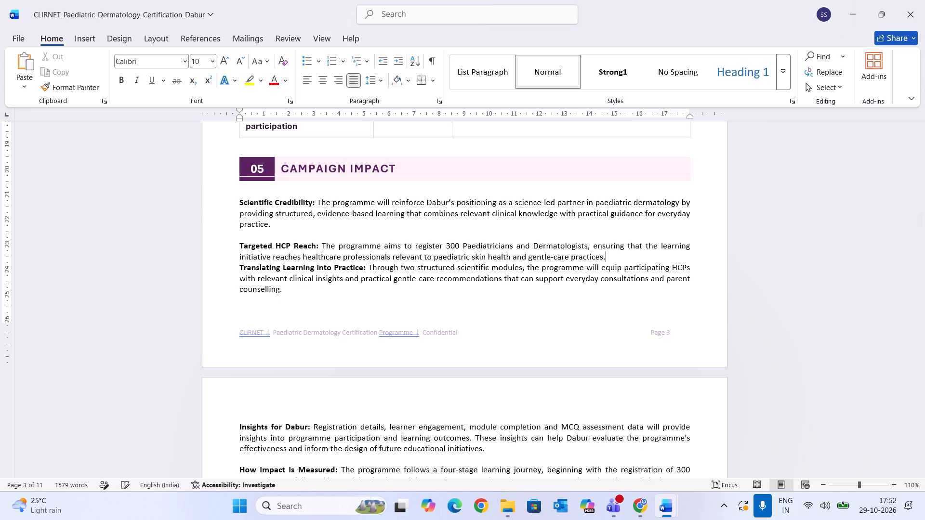
key("Return")
Set the font of the Campaign Impact paragraphs from Scientific Credibility through How Impact Is Measured to Aptos.
scroll(247, 267, "down", 1)
scroll(247, 267, "up", 1)
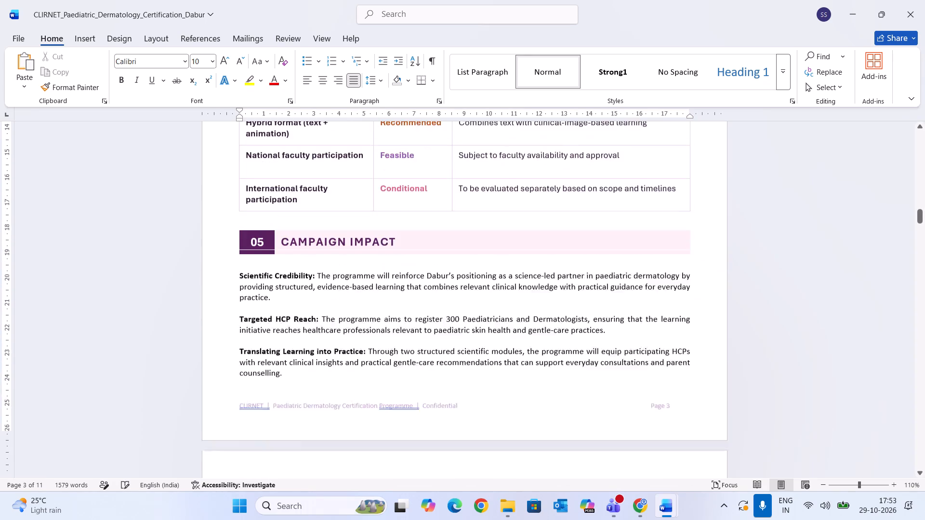
scroll(247, 267, "up", 1)
scroll(247, 267, "down", 1)
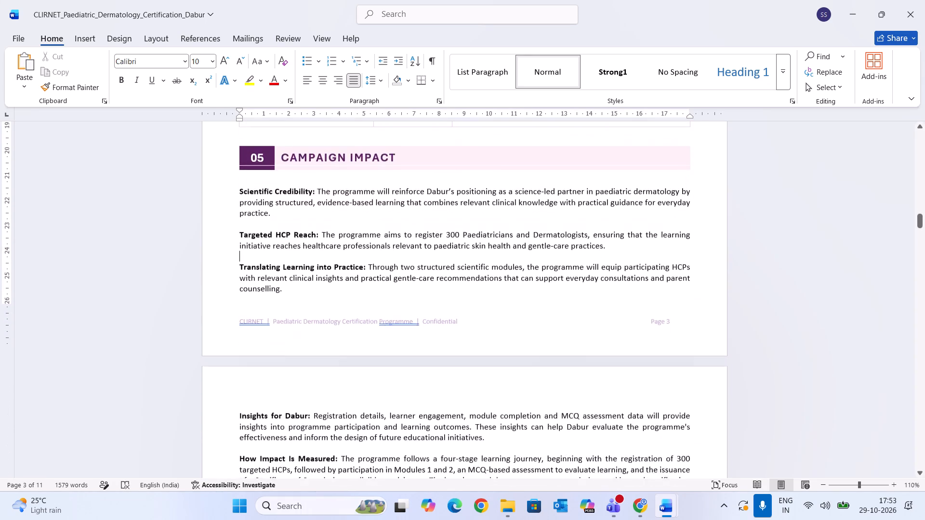
scroll(247, 267, "down", 1)
left_click_drag(530, 424, 277, 255)
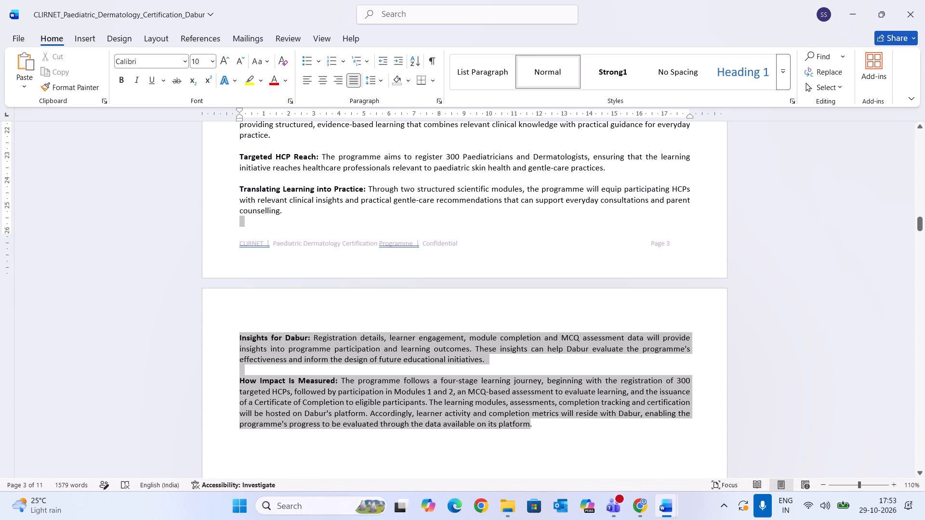
left_click_drag(277, 255, 250, 335)
left_click(185, 61)
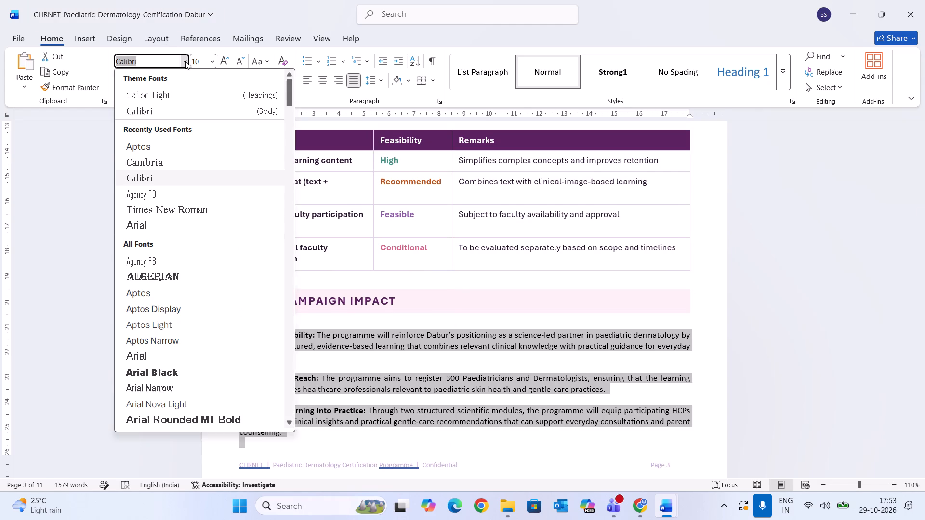
left_click(171, 146)
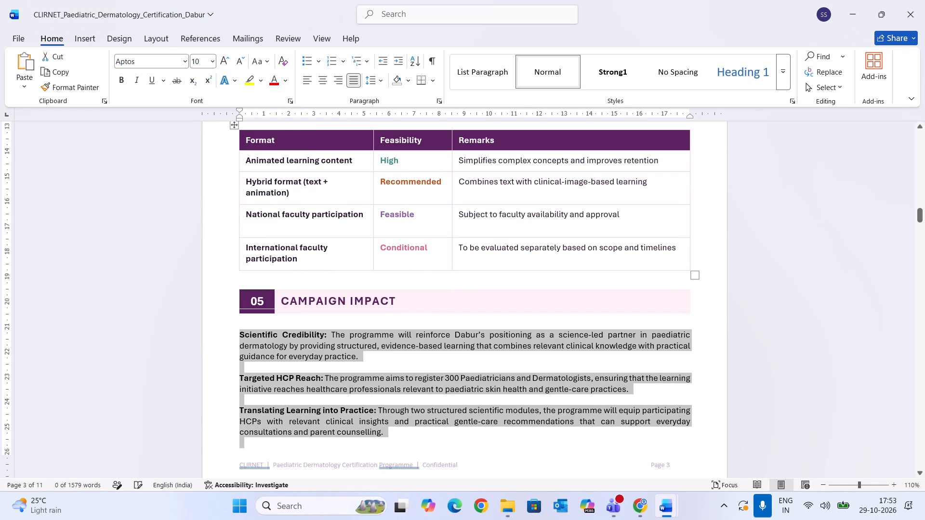
left_click(745, 318)
Add two new lines after the How Impact Is Measured paragraph.
scroll(745, 318, "down", 3)
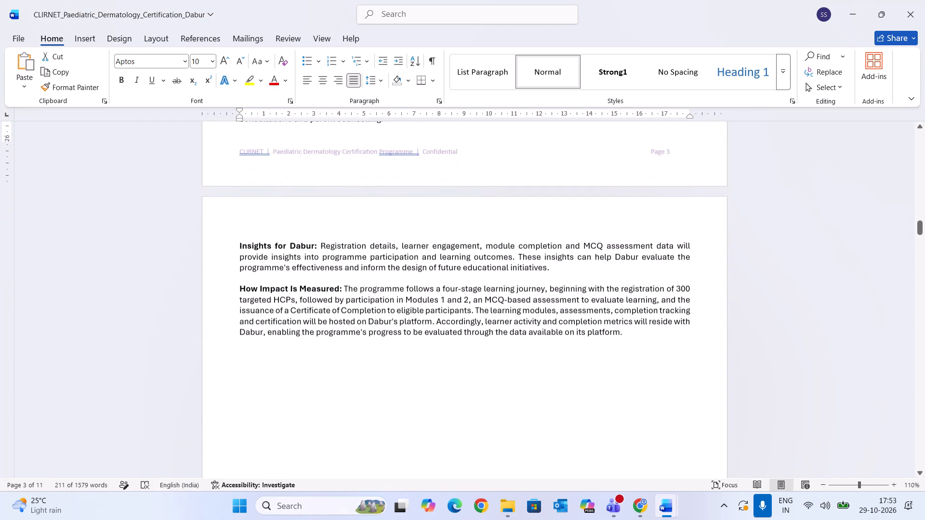
left_click(641, 337)
key("Return")
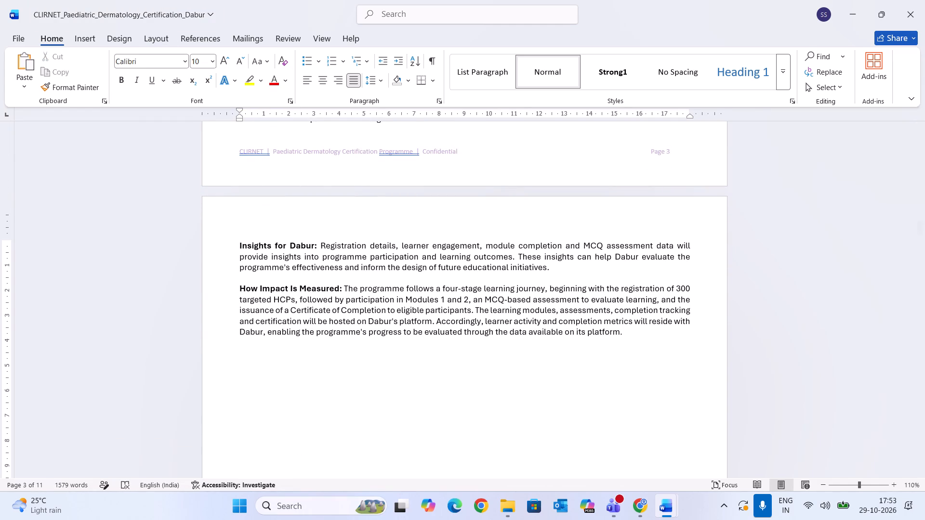
key("Return")
Review the remaining sections on the following pages, from Performance Reporting Support through Budget Breakdown.
scroll(641, 337, "down", 3)
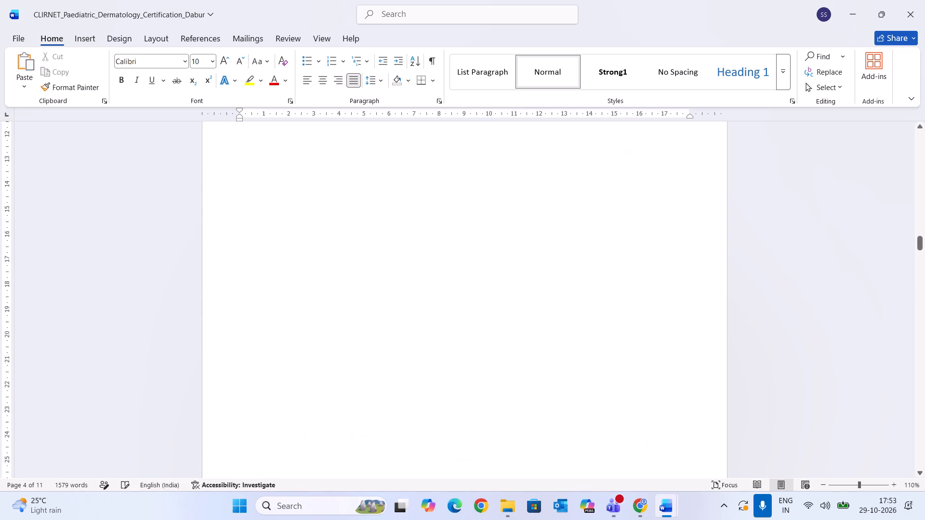
scroll(641, 337, "down", 7)
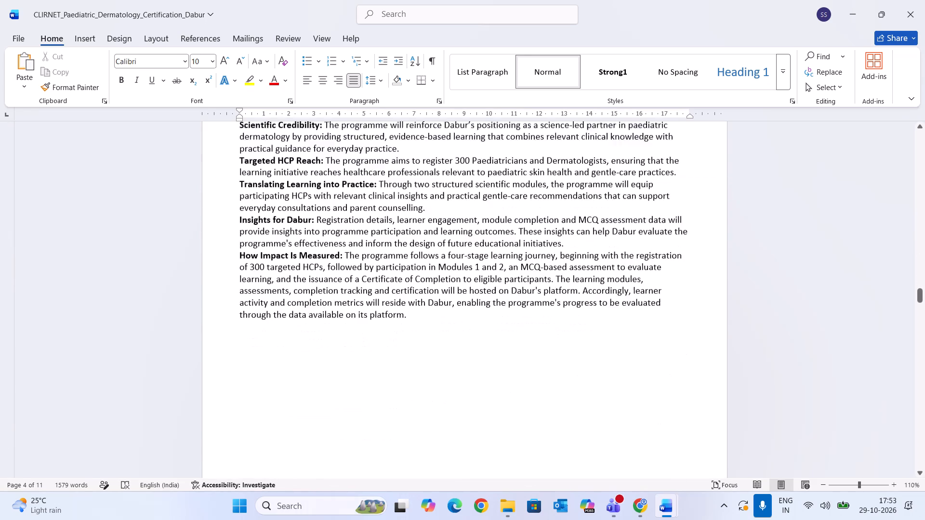
scroll(641, 337, "down", 7)
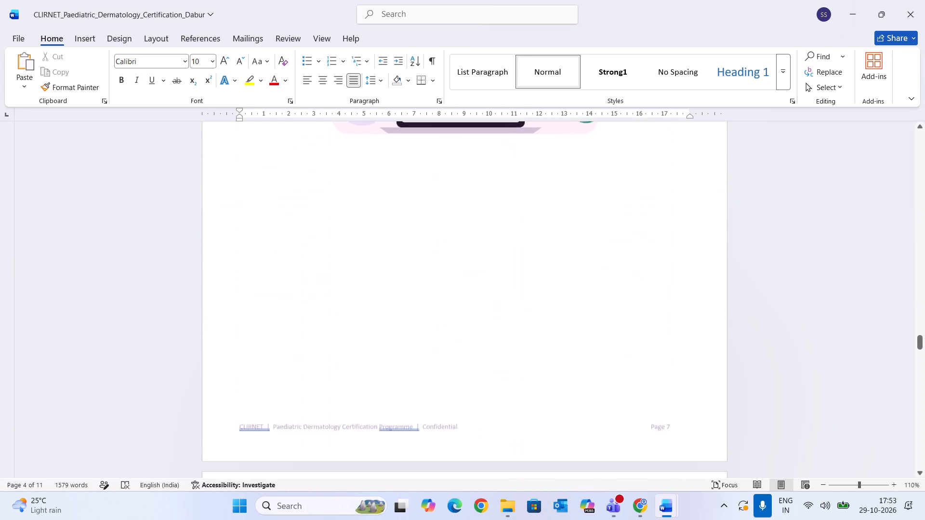
scroll(641, 337, "down", 7)
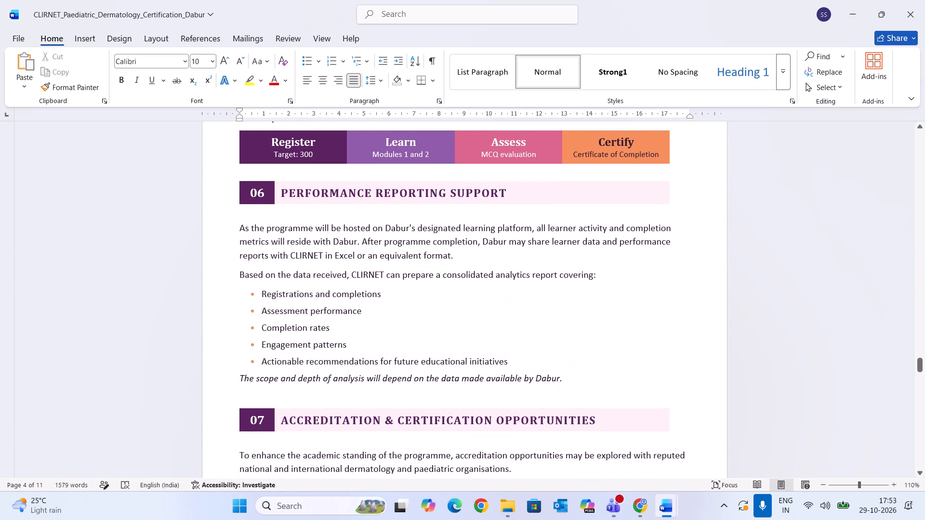
scroll(641, 337, "down", 1)
scroll(375, 321, "down", 5)
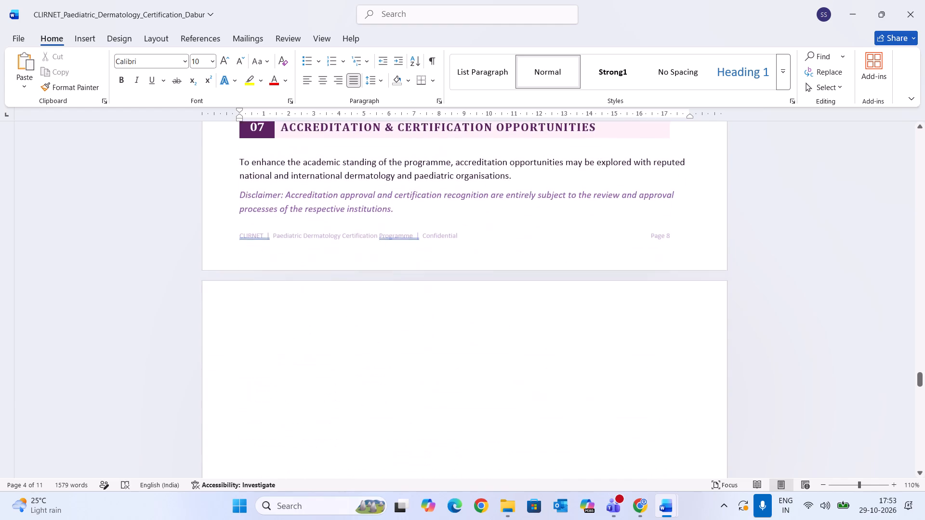
scroll(375, 321, "down", 5)
scroll(375, 321, "up", 1)
scroll(375, 321, "down", 1)
scroll(375, 321, "up", 3)
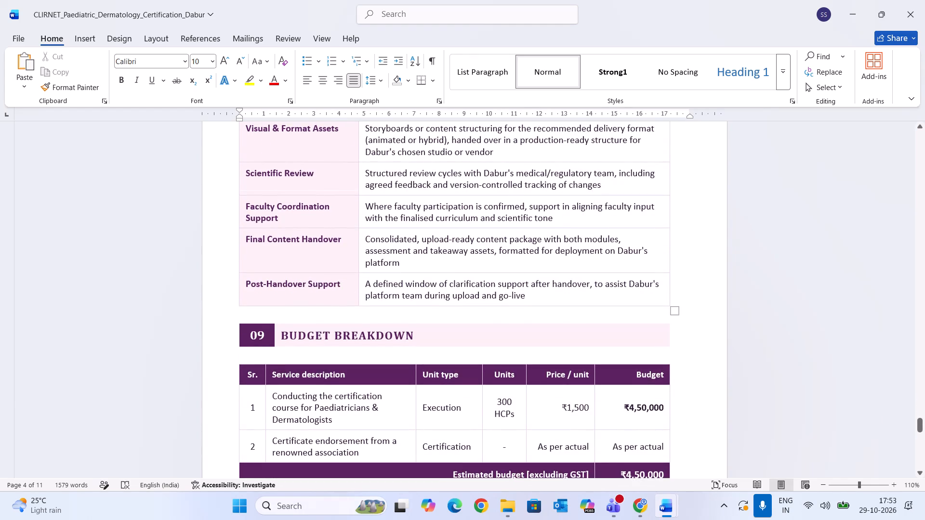
scroll(375, 321, "up", 3)
scroll(375, 321, "right", 1)
scroll(375, 321, "up", 6)
scroll(375, 321, "down", 1)
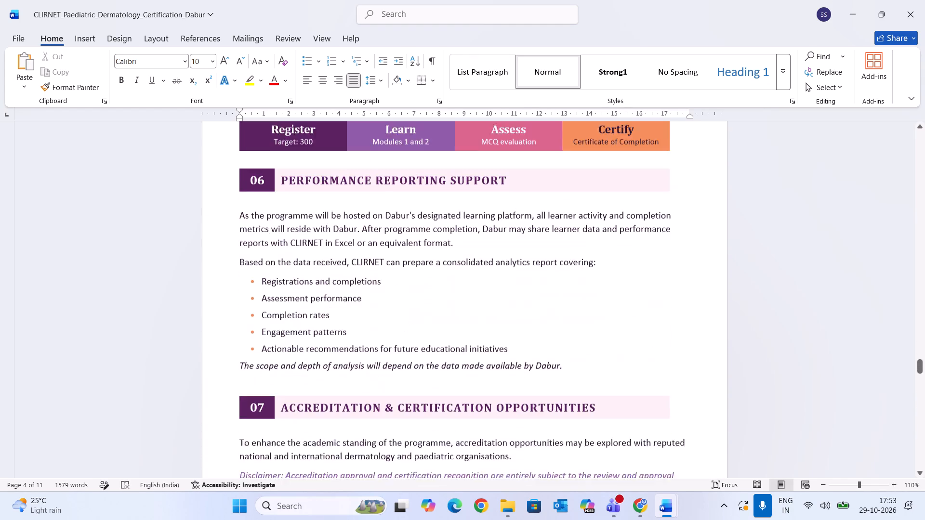
scroll(375, 321, "up", 1)
scroll(422, 310, "up", 1)
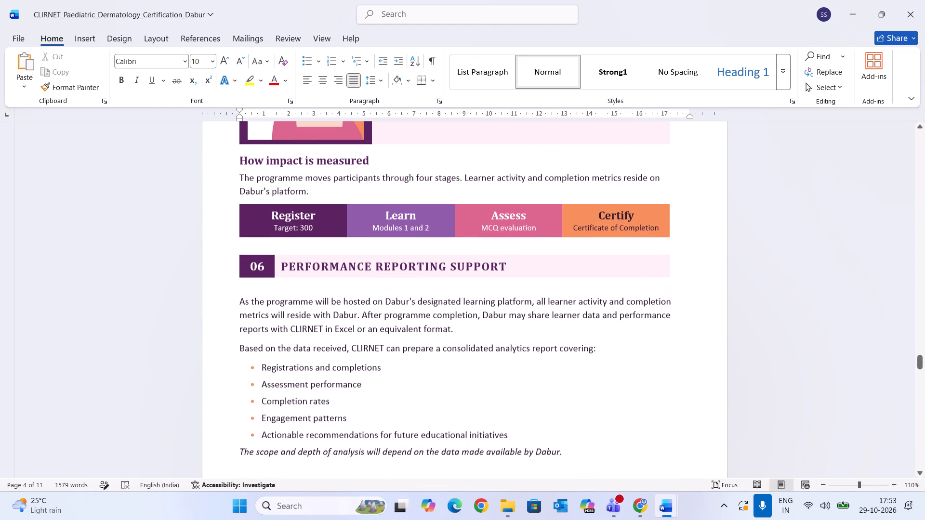
Copy the original 06 Performance Reporting Support heading and paste it below the reformatted How Impact Is Measured paragraph.
left_click_drag(520, 274, 261, 272)
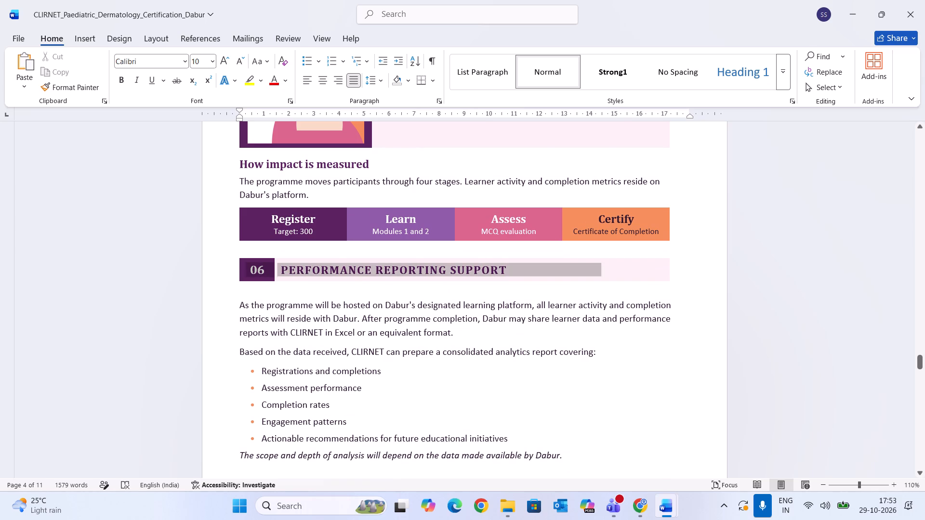
left_click_drag(261, 272, 248, 273)
key("ctrl+c")
scroll(248, 273, "up", 6)
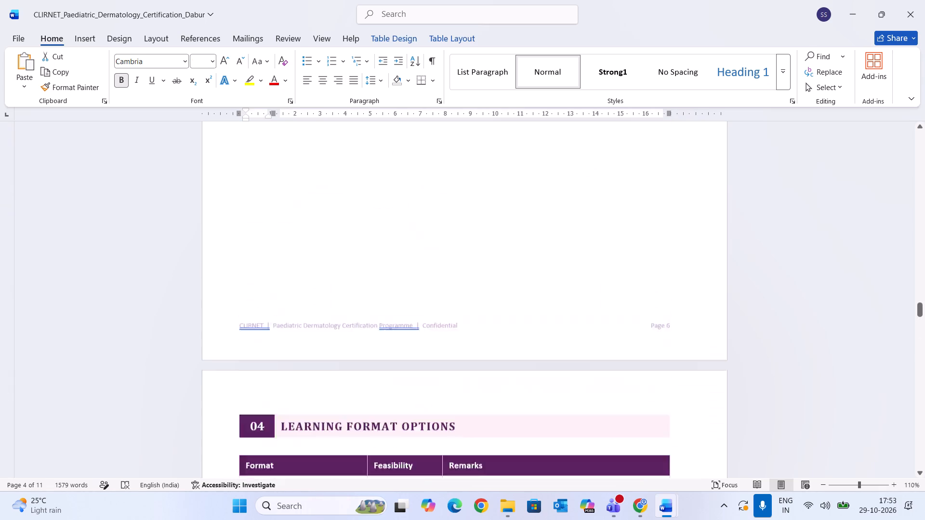
scroll(248, 273, "up", 3)
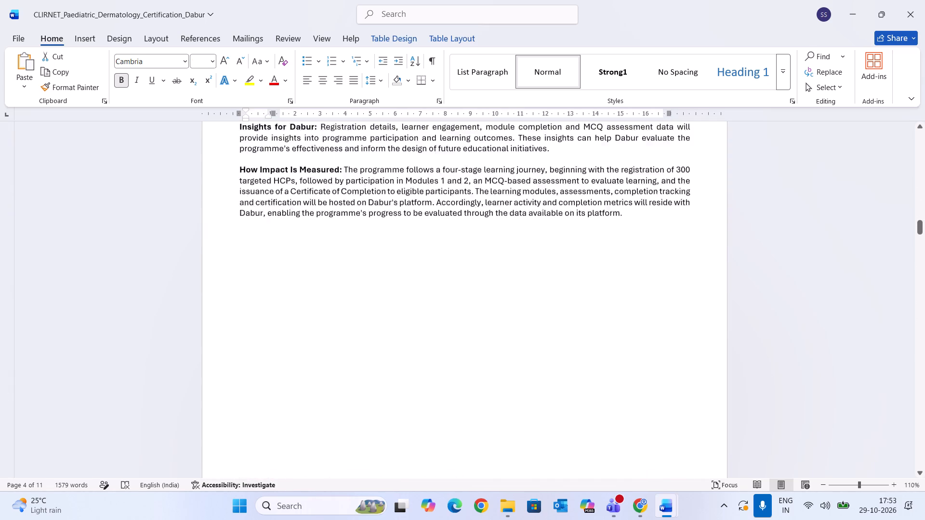
scroll(248, 273, "up", 1)
left_click(258, 233)
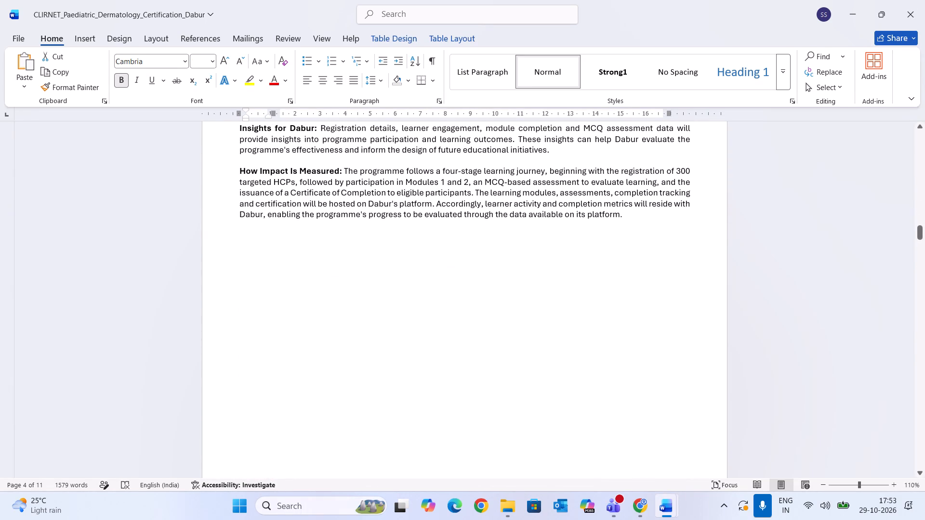
key("ctrl+v")
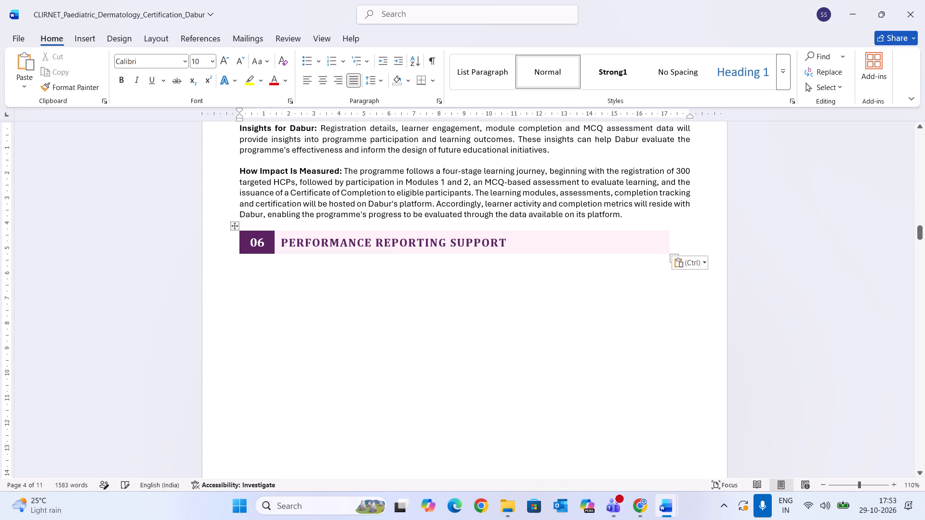
Widen the pasted 06 Performance Reporting Support heading bar to match the width of the paragraphs above it.
left_click(588, 236)
left_click(684, 238)
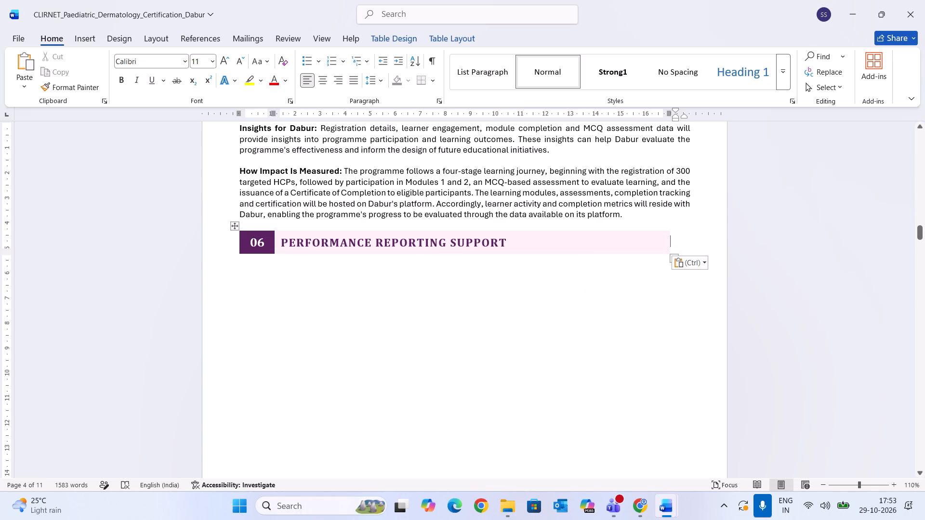
left_click_drag(669, 244, 682, 242)
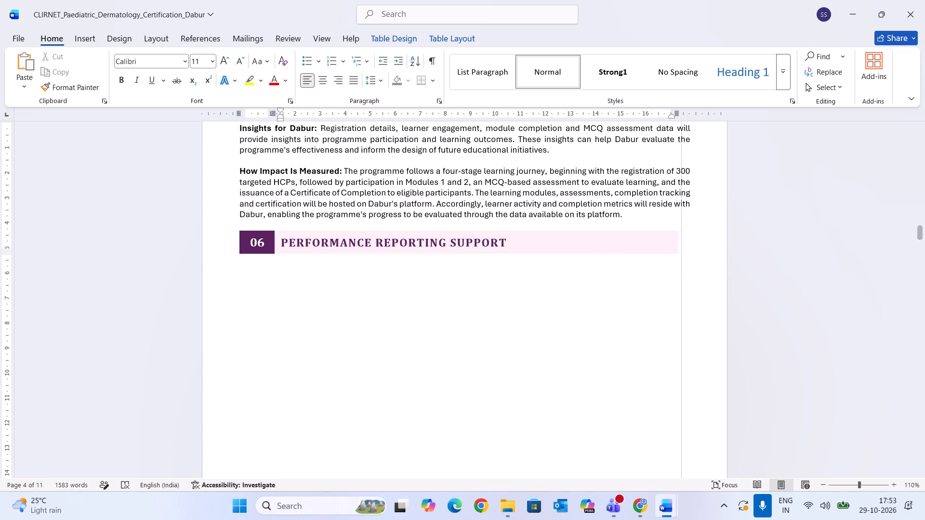
left_click_drag(682, 242, 691, 242)
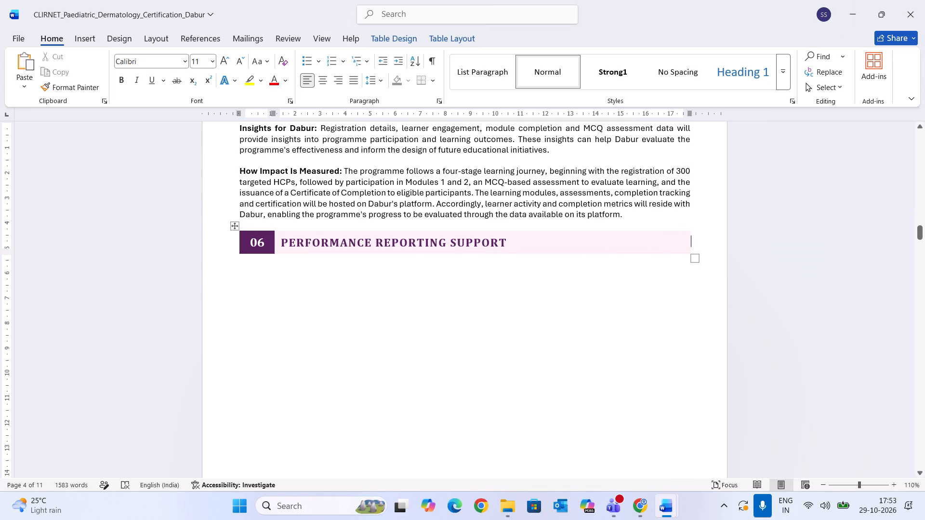
Set the font of the pasted 06 Performance Reporting Support heading to Aptos.
left_click_drag(519, 243, 250, 246)
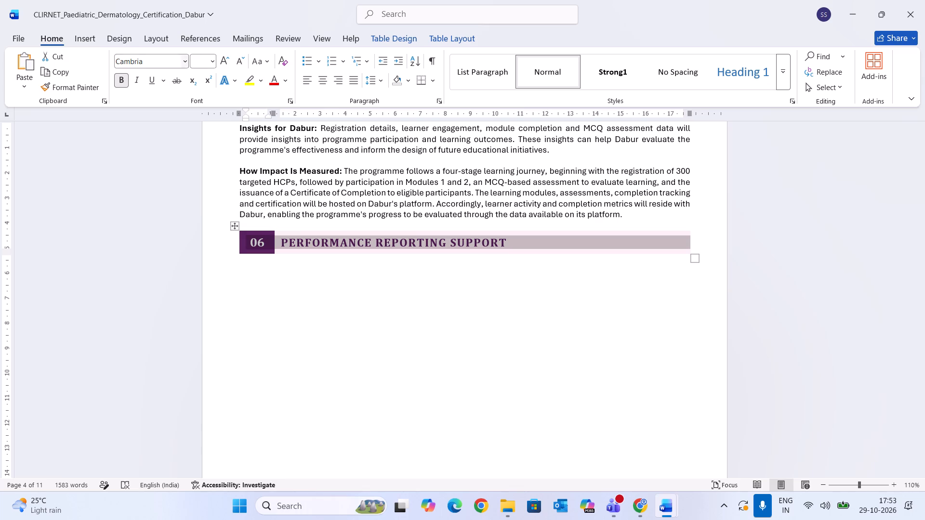
left_click(167, 61)
type("apto")
key("Return")
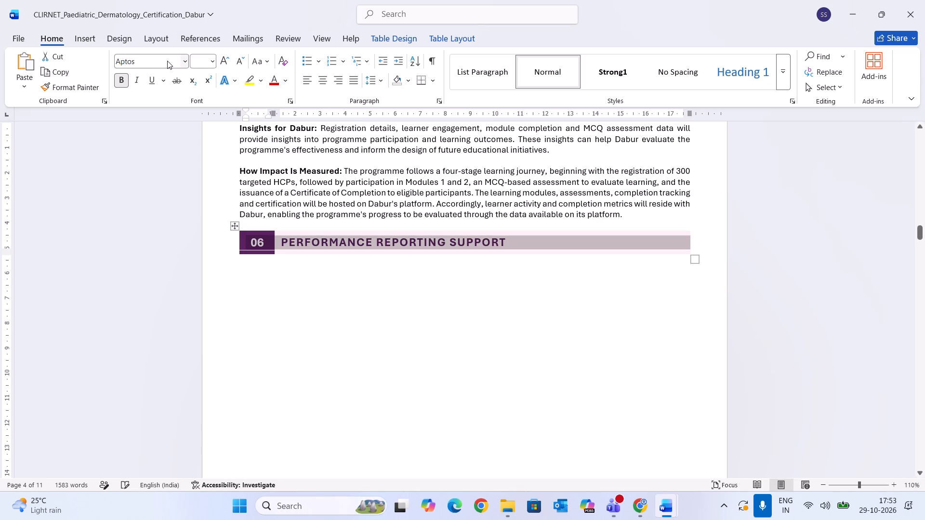
Copy the original Performance Reporting Support body text, from the opening paragraph through the italic note, and paste it below the new 06 heading.
left_click(264, 278)
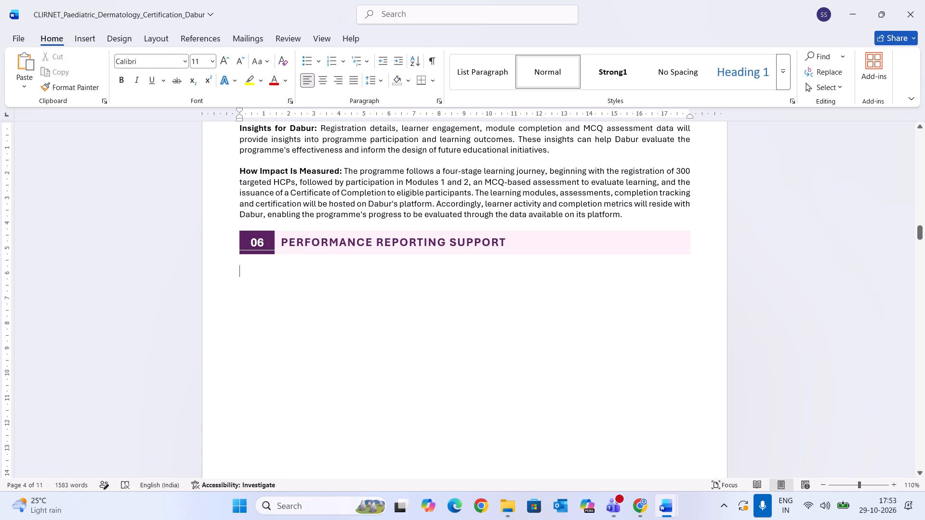
left_click(632, 504)
left_click(632, 504)
scroll(503, 363, "down", 1)
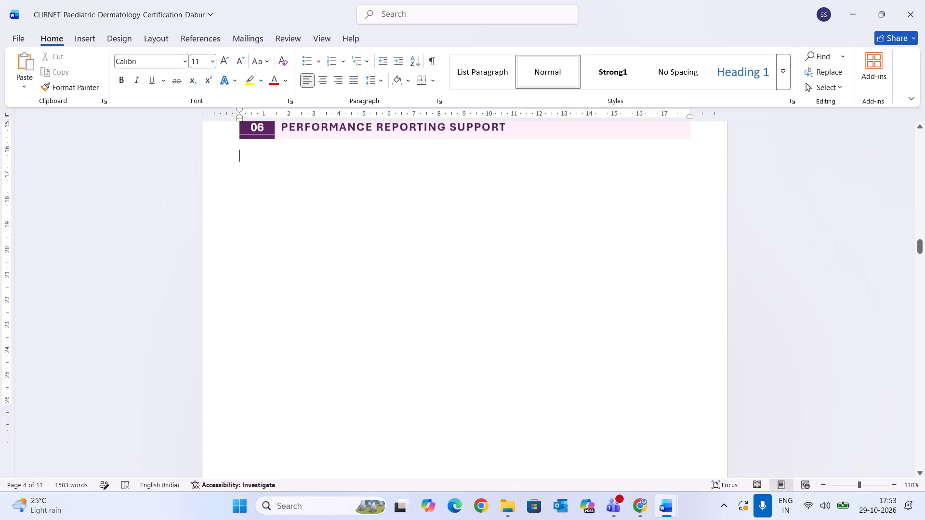
scroll(503, 363, "down", 10)
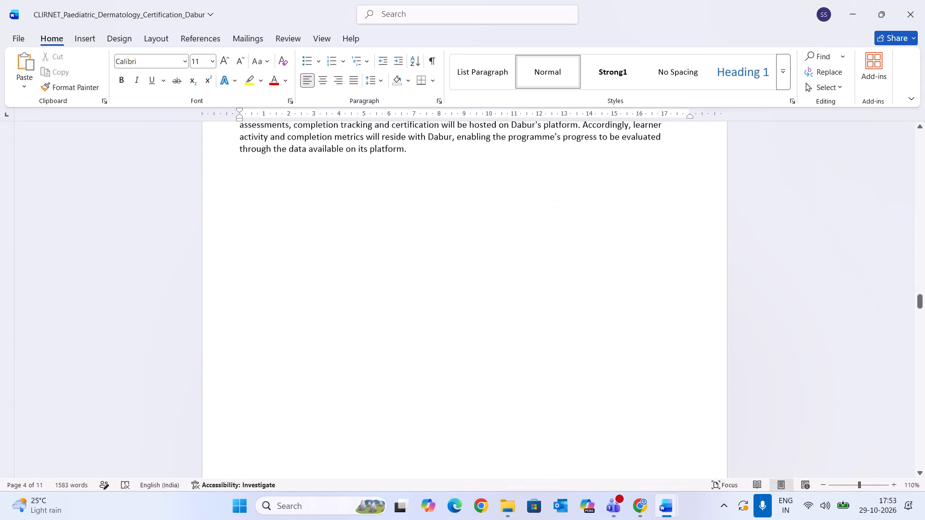
scroll(503, 363, "down", 8)
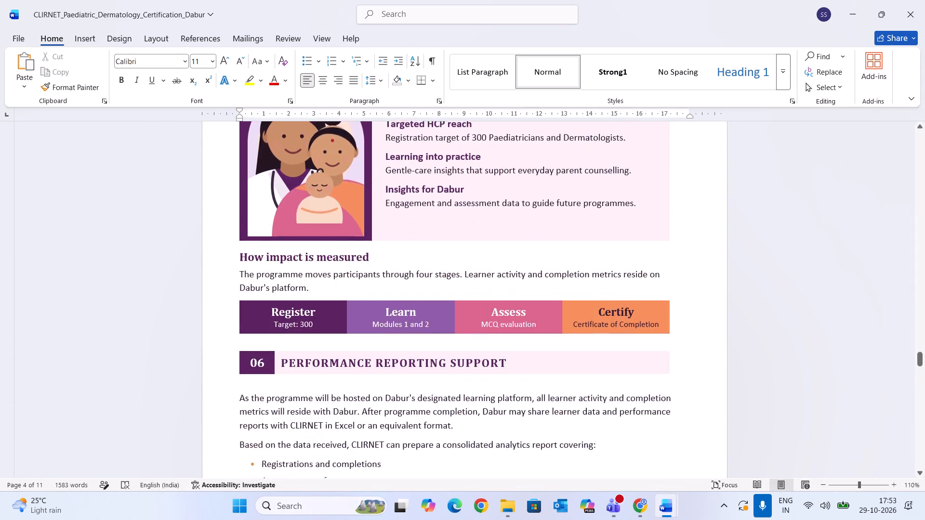
scroll(503, 363, "down", 2)
left_click_drag(563, 385, 253, 253)
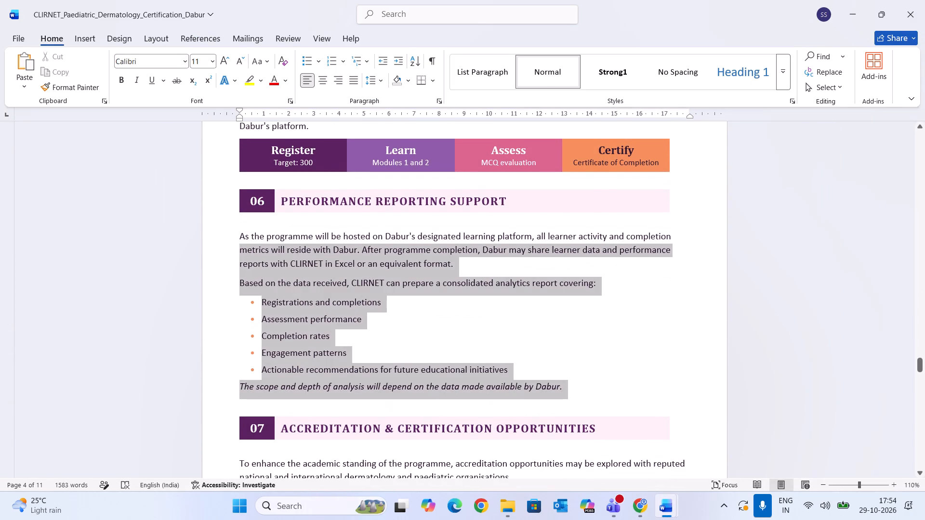
left_click_drag(253, 253, 235, 240)
key("ctrl+c")
scroll(235, 240, "up", 2)
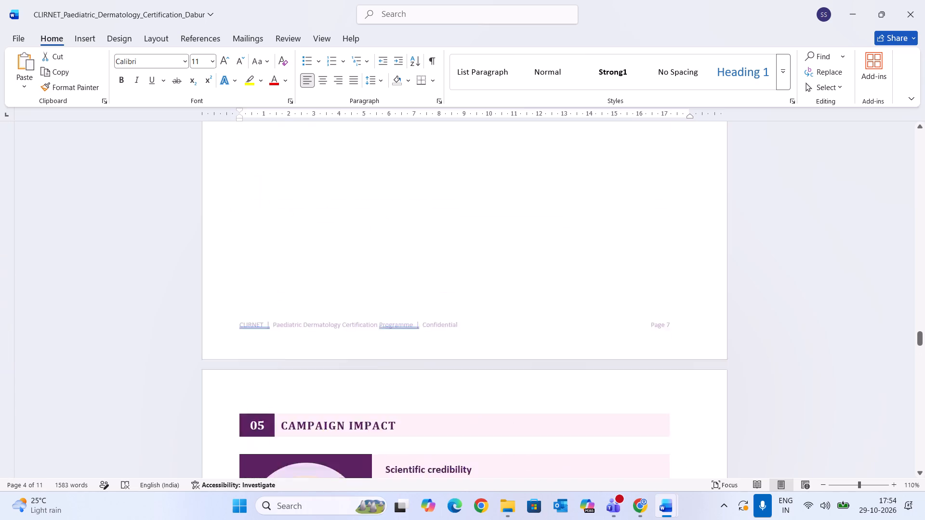
scroll(235, 240, "up", 7)
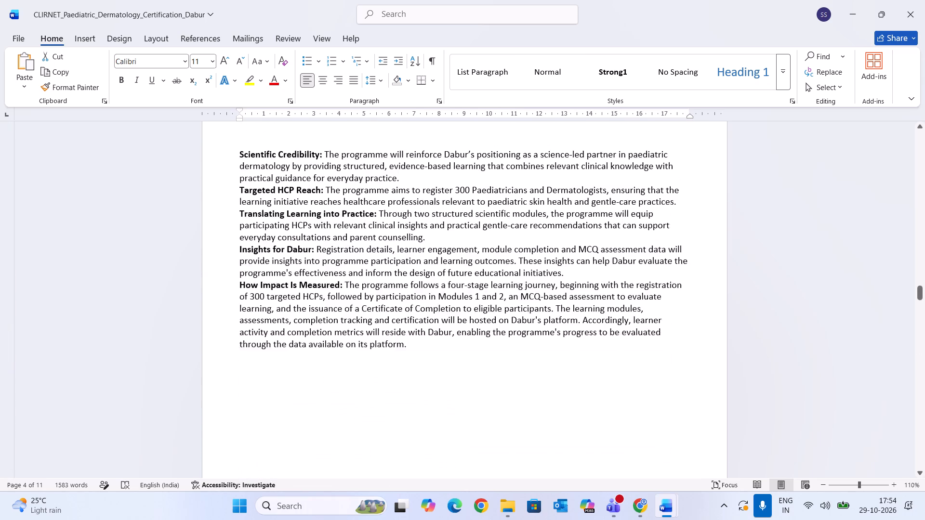
scroll(235, 240, "up", 8)
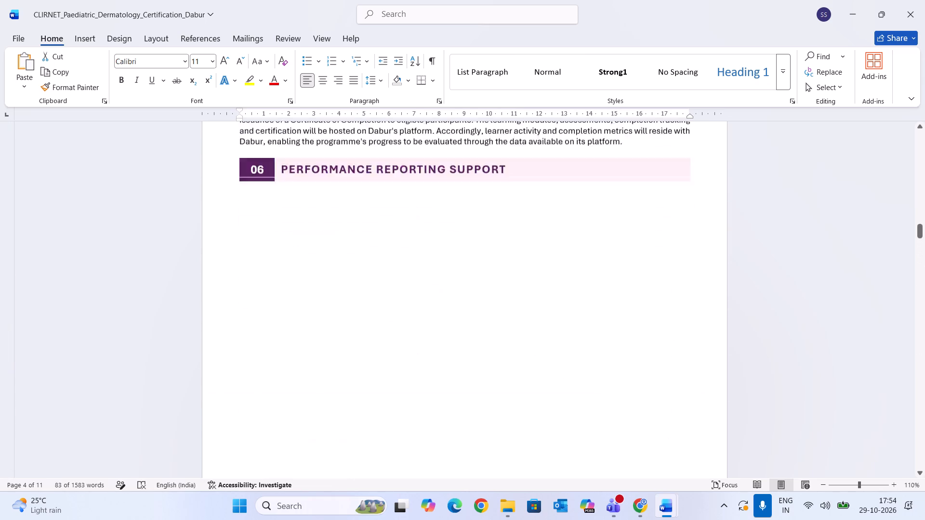
scroll(235, 240, "up", 1)
left_click(249, 393)
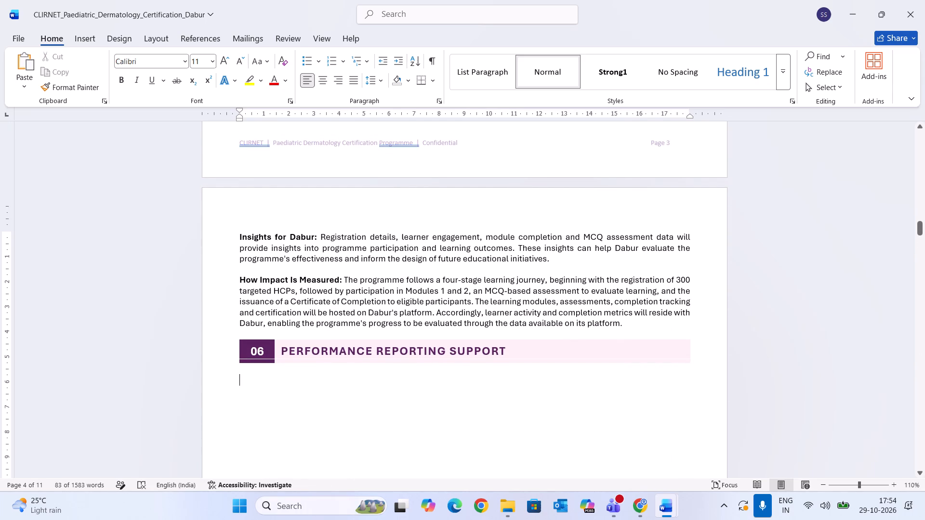
key("ctrl+v")
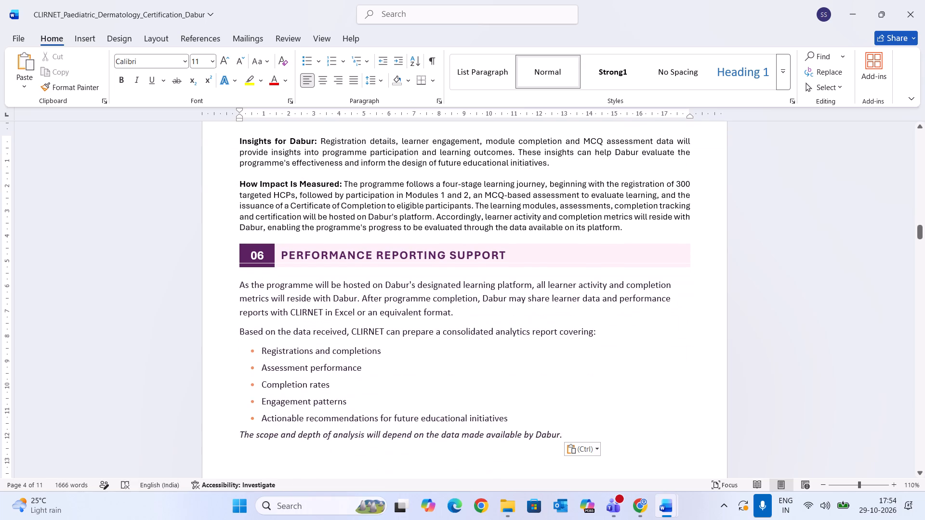
Format the pasted Performance Reporting Support text as justified Aptos, size 10, with the Automatic font colour.
left_click_drag(576, 435, 237, 276)
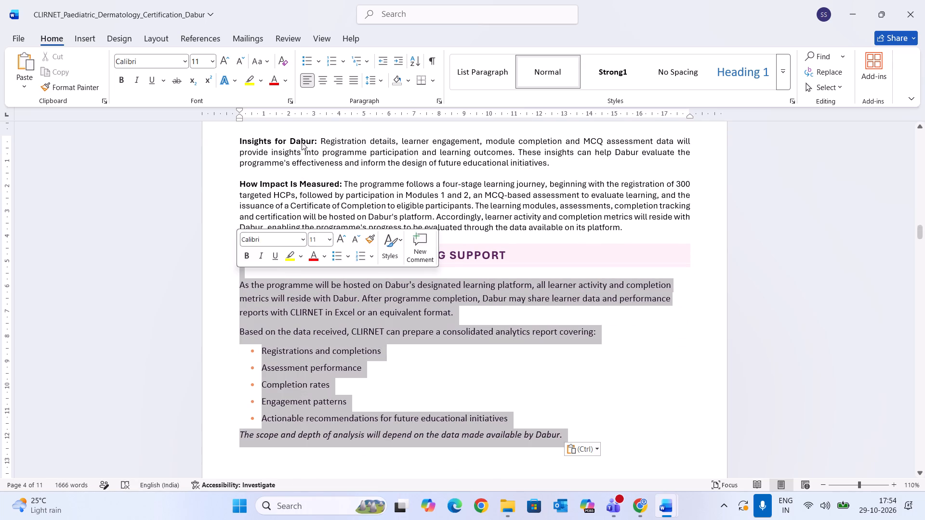
left_click(358, 75)
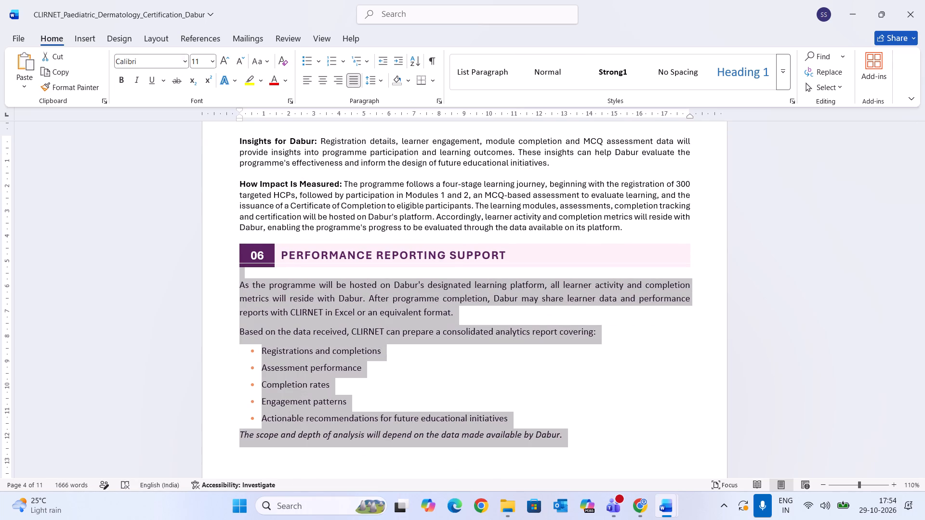
left_click(236, 61)
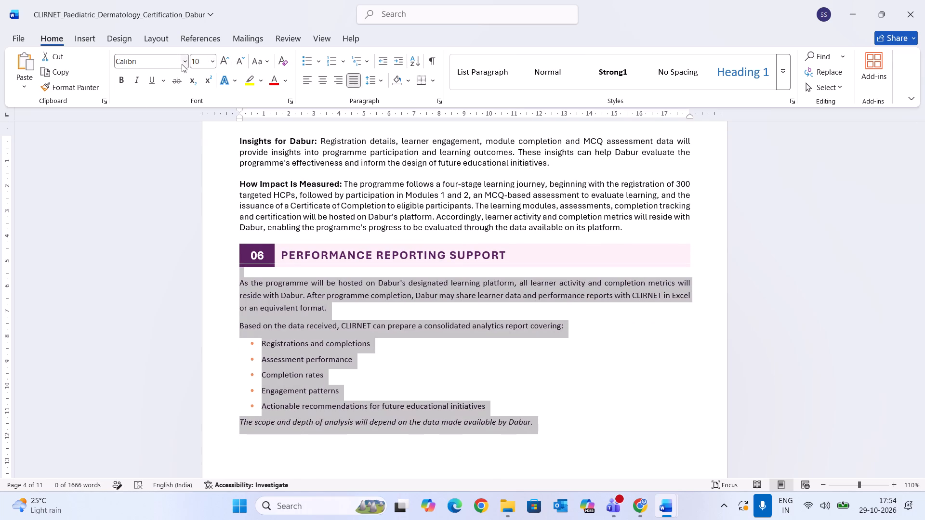
left_click(182, 64)
left_click(146, 149)
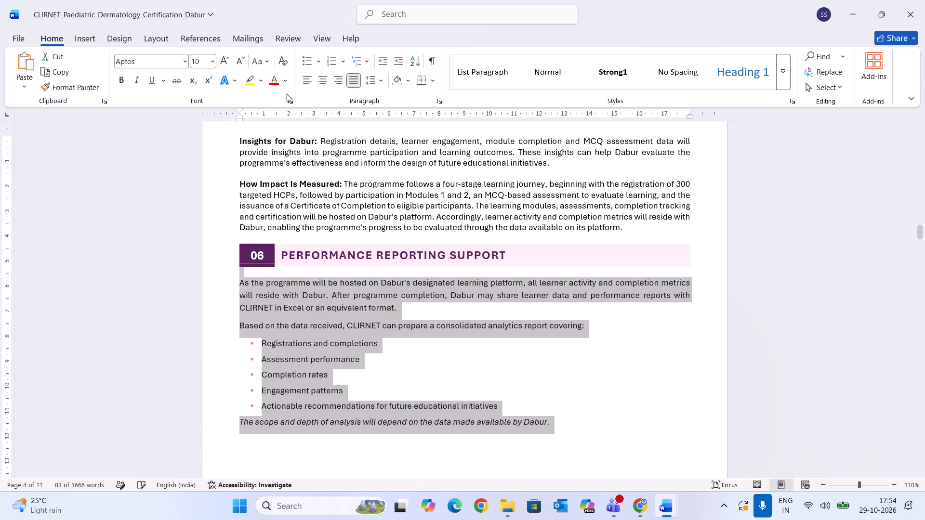
left_click(285, 83)
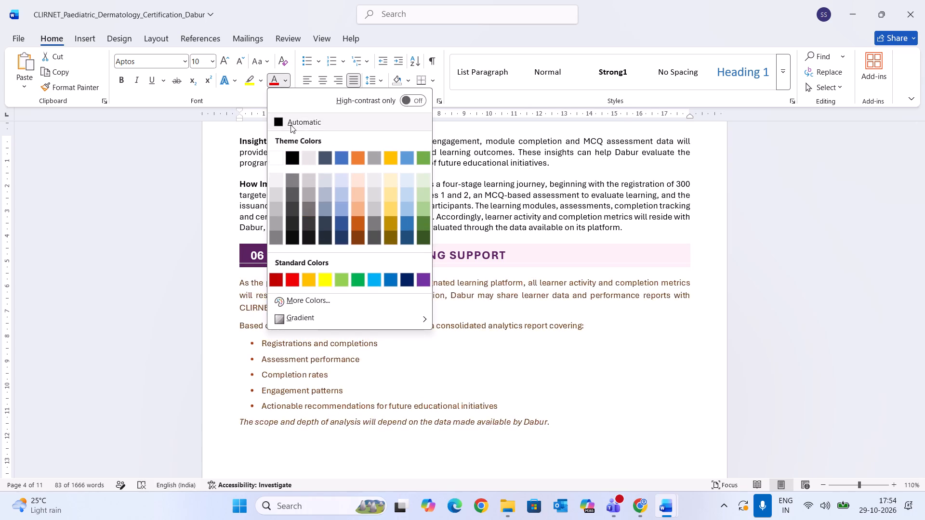
left_click(291, 124)
left_click(335, 378)
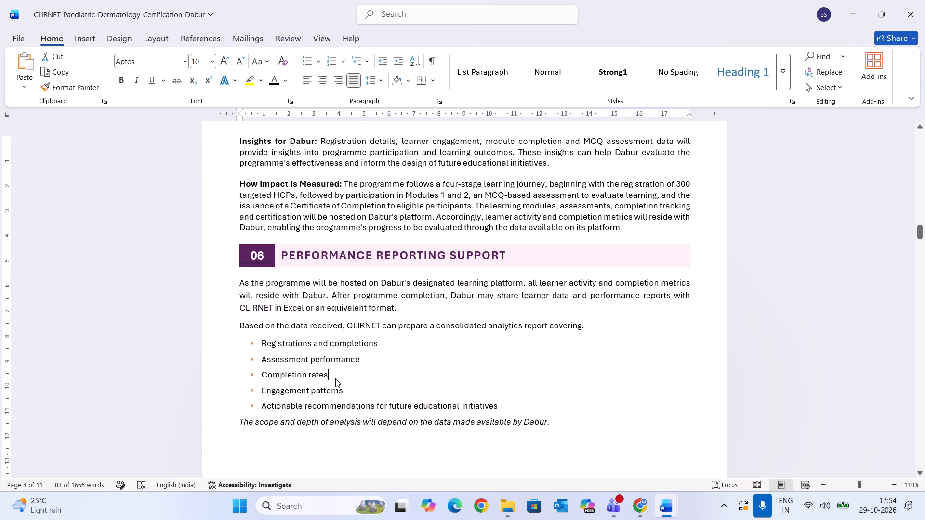
Delete the italic note about the scope and depth of analysis and leave a blank unbulleted line below the pasted list.
left_click(564, 424)
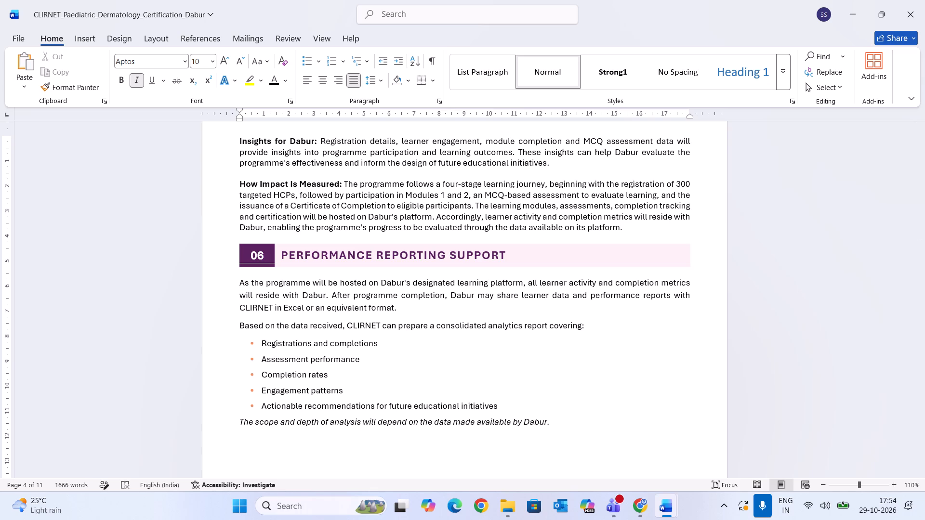
left_click_drag(564, 424, 246, 429)
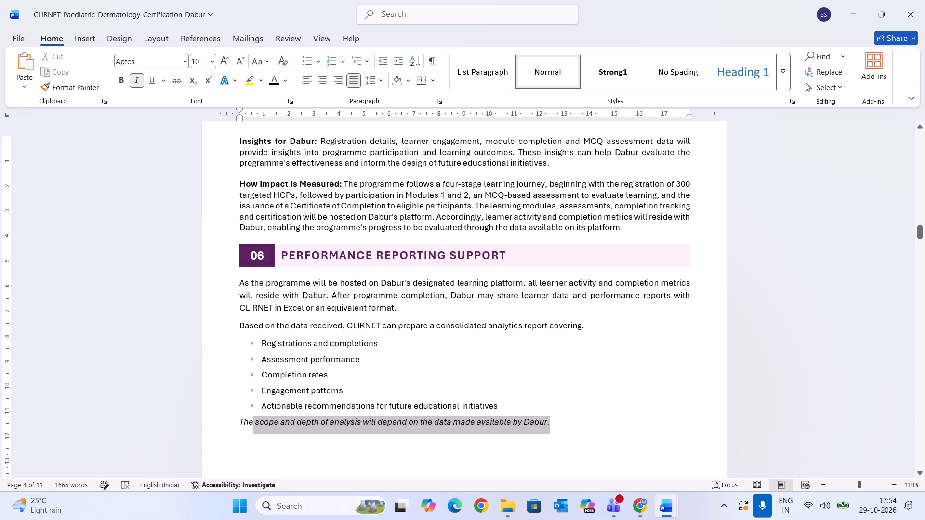
left_click_drag(246, 429, 235, 421)
key("BackSpace")
key("BackSpace")
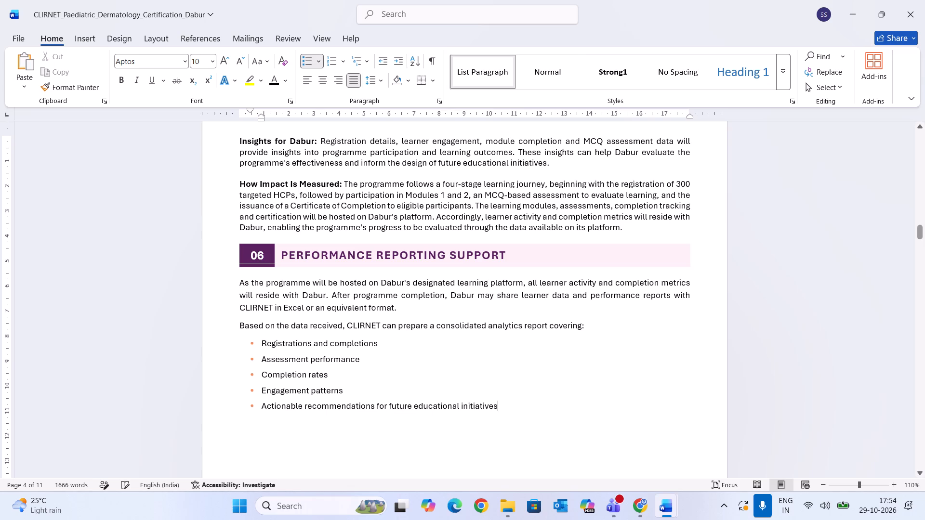
key("Return")
key("Return")
Copy the original 07 Accreditation & Certification Opportunities heading and paste it below the reformatted Performance Reporting Support list.
scroll(382, 388, "down", 5)
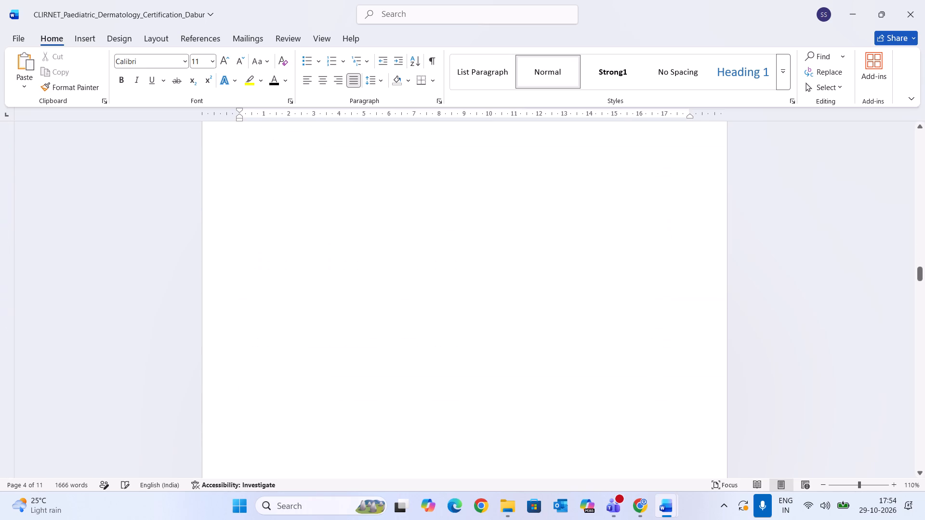
scroll(382, 388, "down", 7)
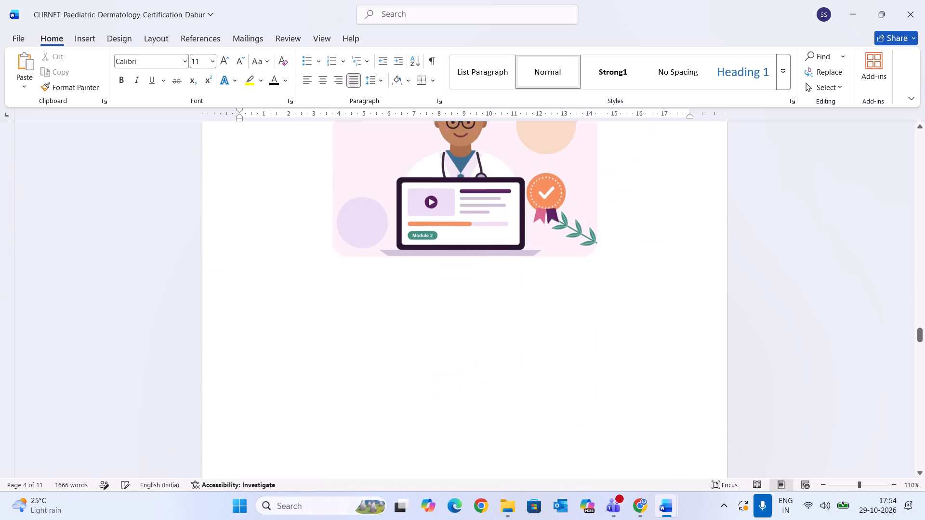
scroll(382, 388, "down", 7)
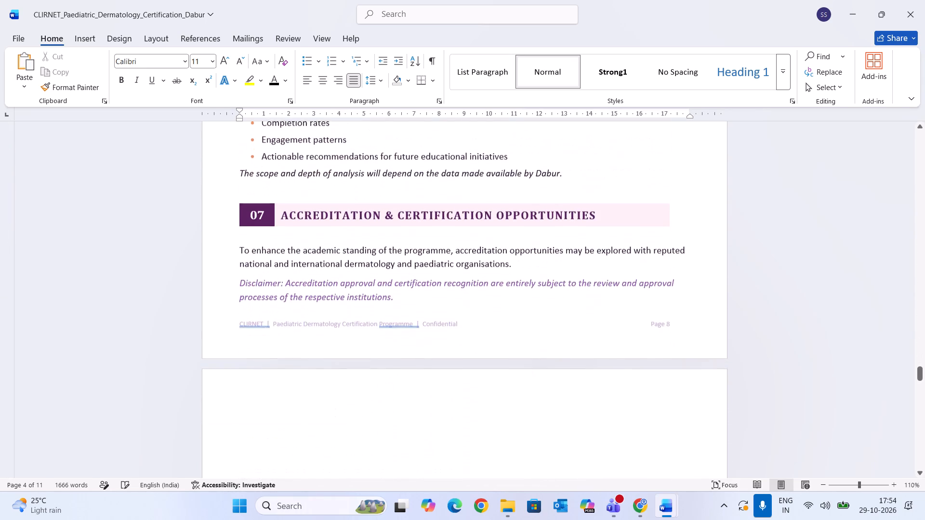
scroll(382, 388, "down", 1)
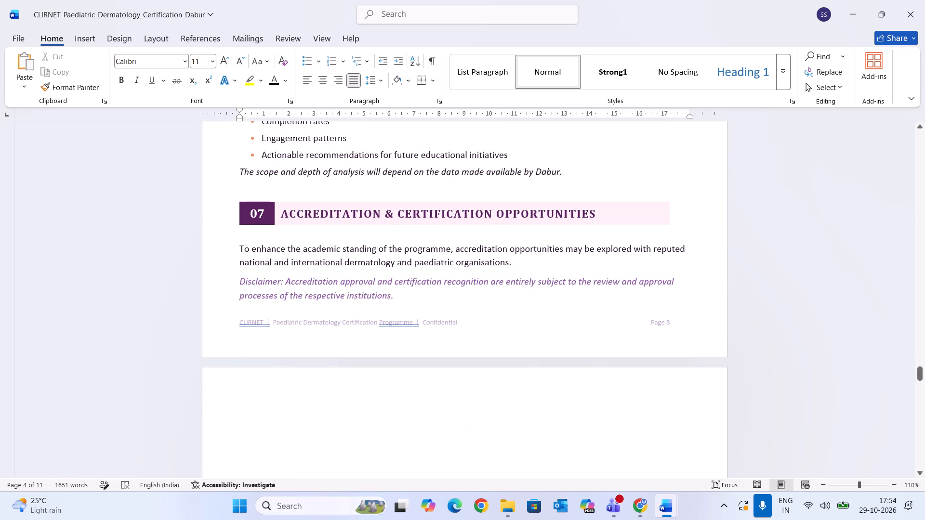
left_click_drag(602, 216, 250, 227)
key("ctrl+c")
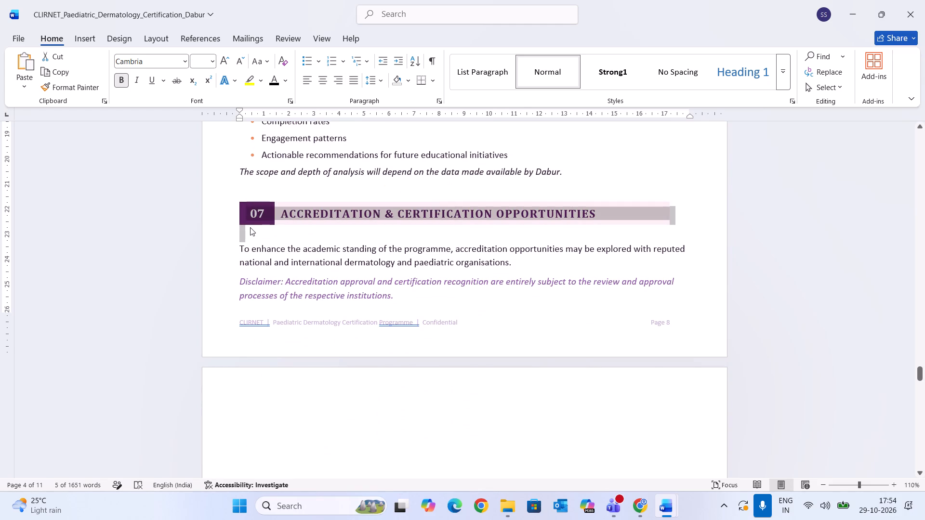
scroll(250, 227, "up", 11)
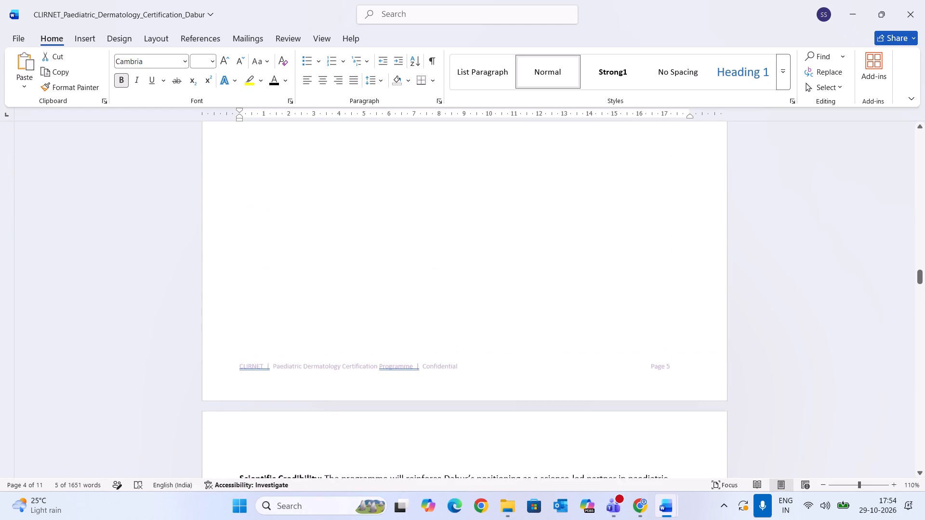
scroll(250, 227, "up", 3)
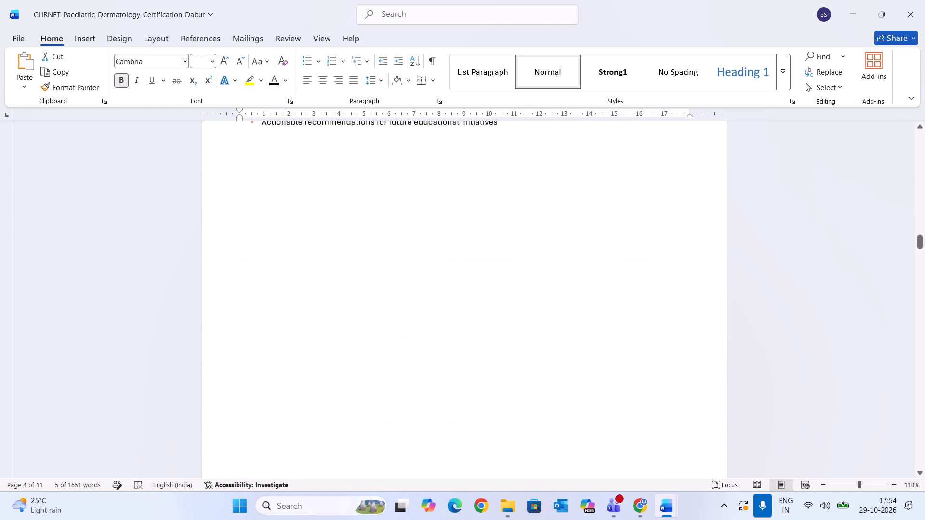
scroll(250, 227, "up", 3)
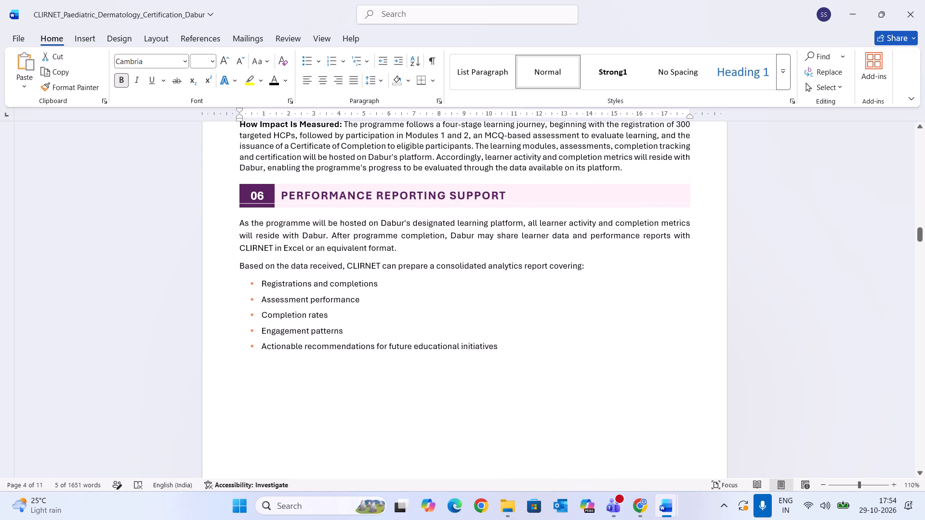
left_click(246, 370)
key("ctrl+v")
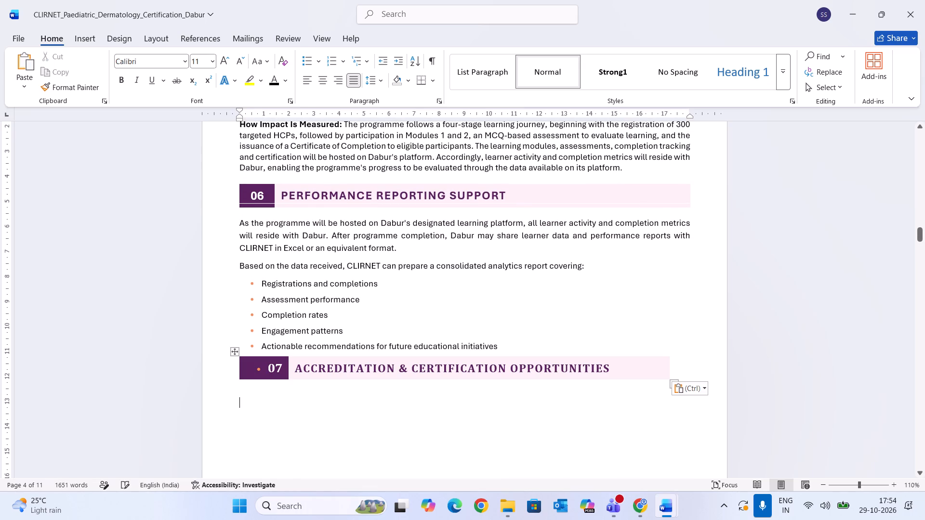
Insert a blank unbulleted line between the last Performance Reporting Support bullet and the pasted 07 heading.
left_click(527, 342)
key("Return")
key("BackSpace")
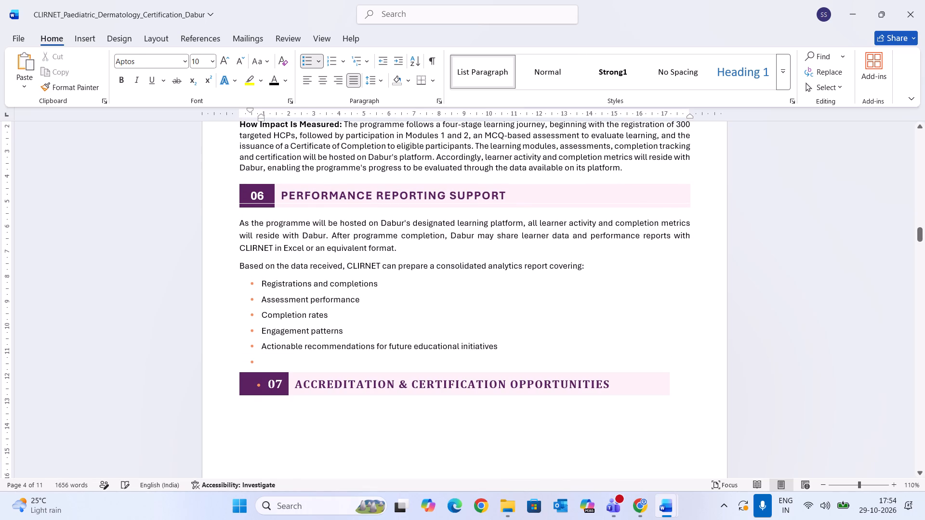
Widen the pasted 07 Accreditation & Certification Opportunities heading bar to match the width of the 06 heading bar.
left_click(647, 383)
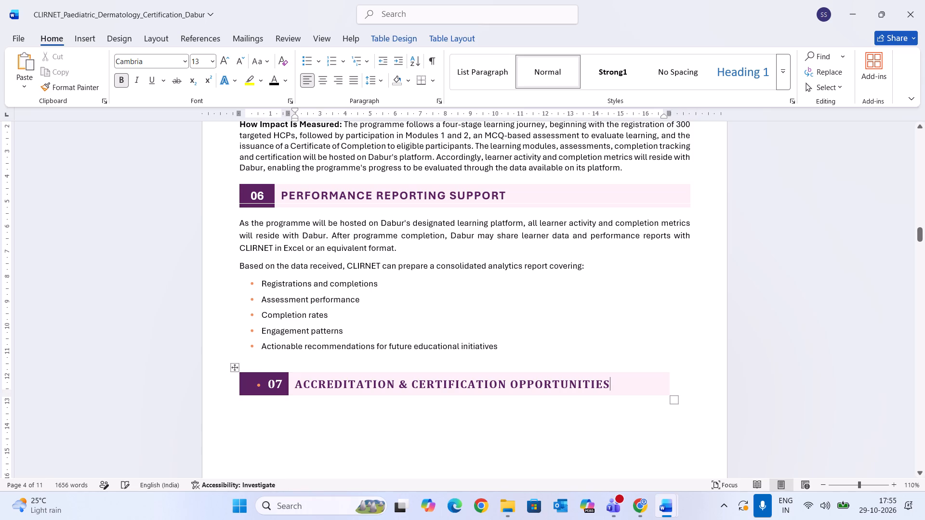
left_click_drag(669, 381, 677, 379)
left_click_drag(677, 379, 690, 377)
Remove the bullet and its indent from the 07 number cell of the pasted Accreditation & Certification Opportunities heading.
left_click_drag(642, 379, 364, 420)
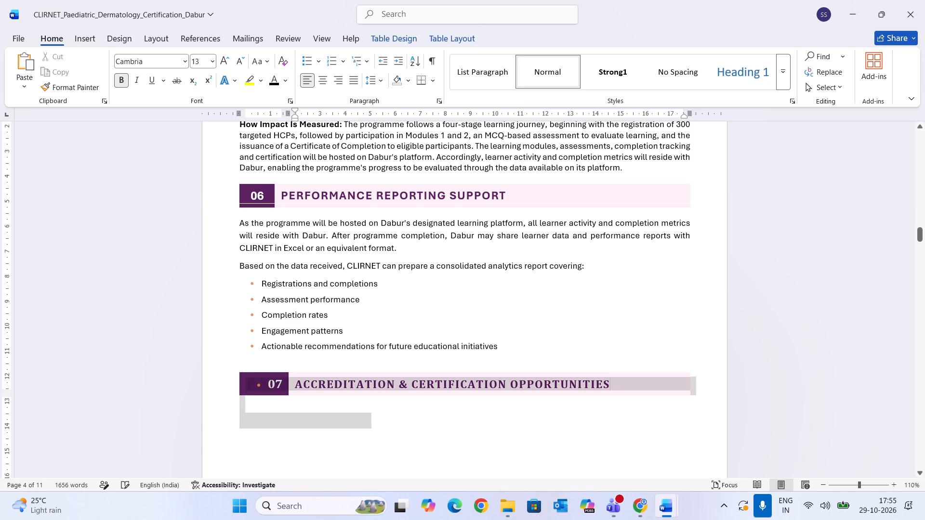
left_click_drag(364, 420, 256, 382)
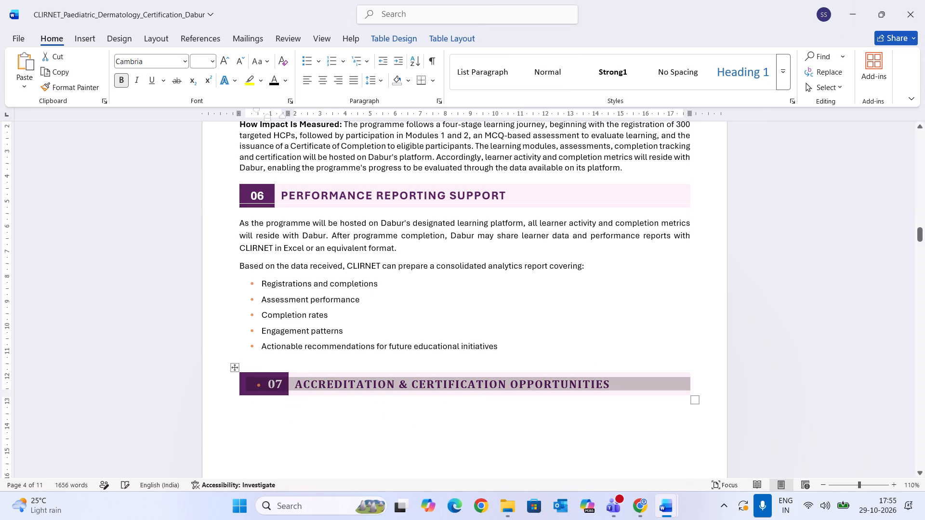
left_click(264, 389)
key("BackSpace")
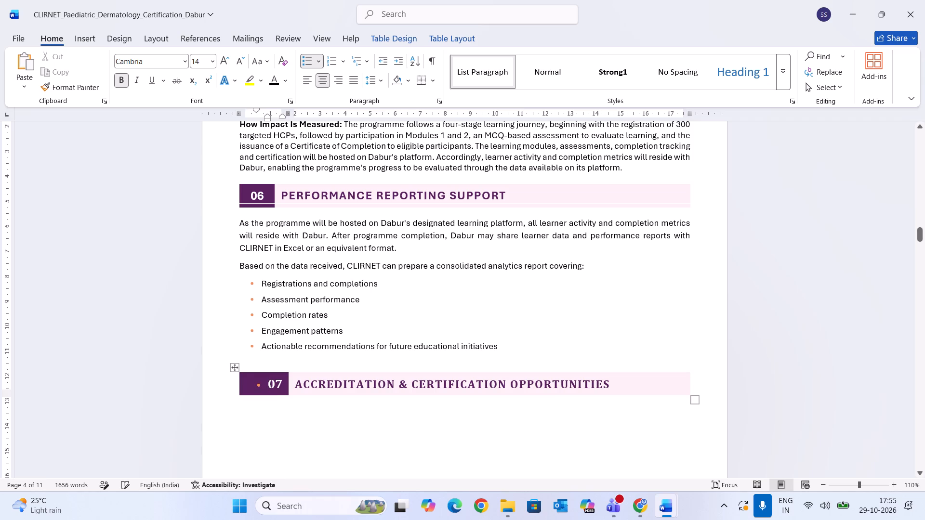
key("BackSpace")
left_click(294, 411)
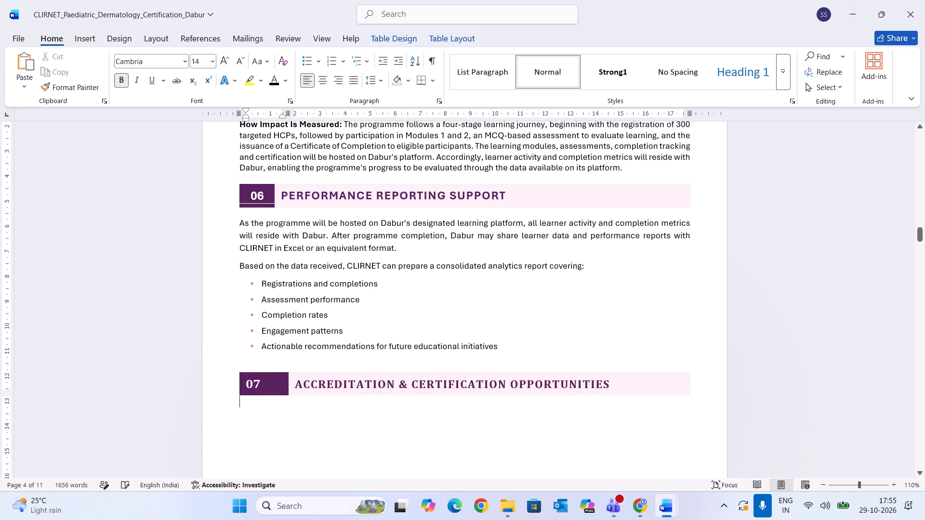
Set the font of the whole pasted 07 Accreditation & Certification Opportunities heading to Aptos.
left_click_drag(623, 382, 258, 385)
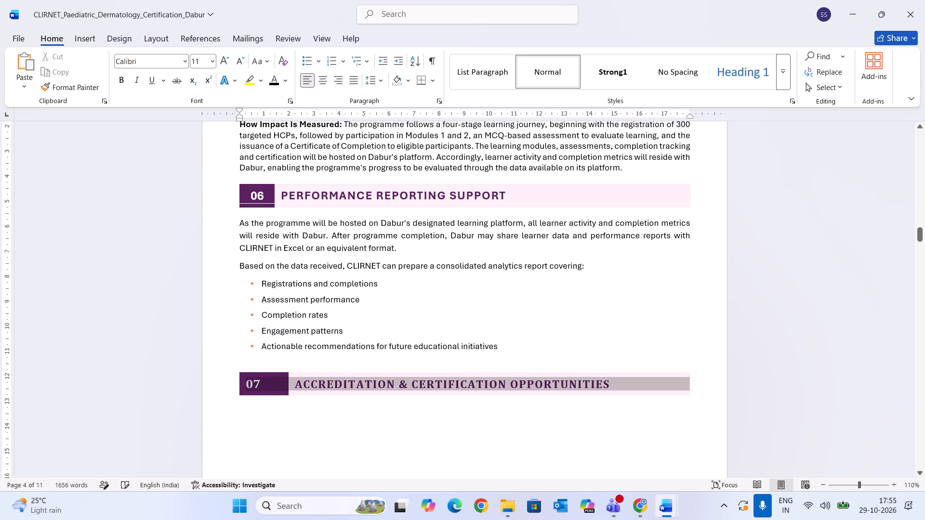
left_click_drag(258, 385, 254, 385)
left_click(183, 62)
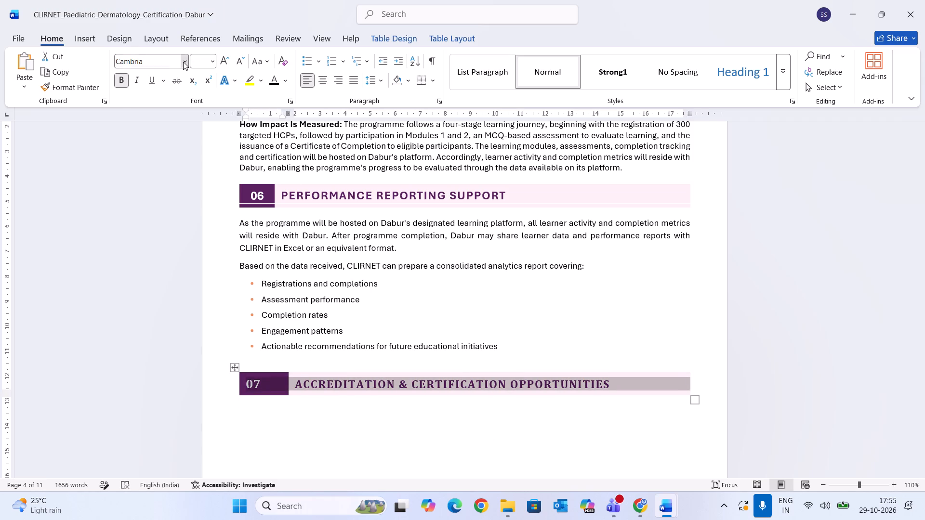
left_click(152, 144)
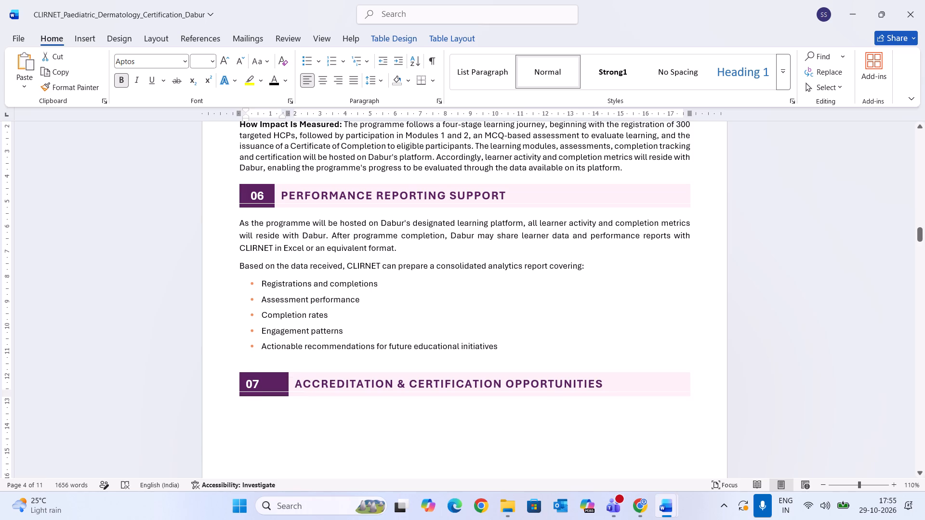
left_click(385, 440)
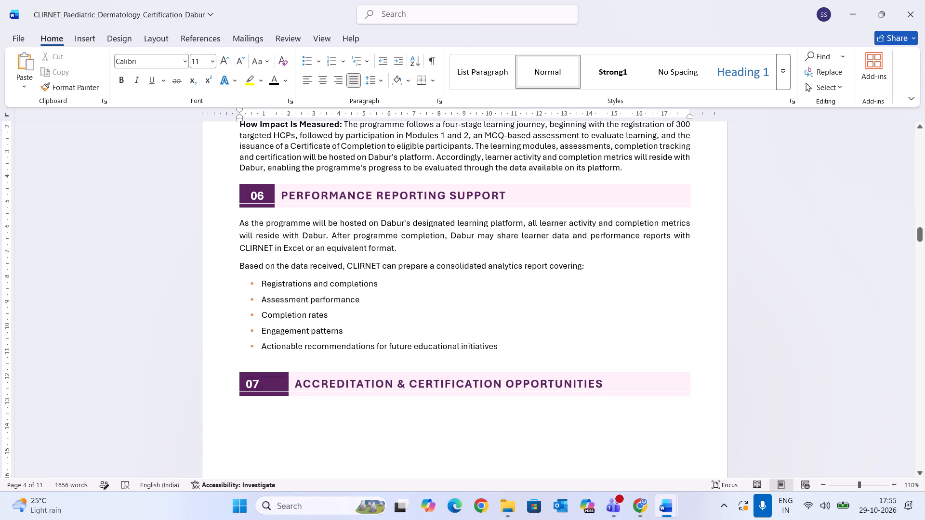
Copy the original accreditation paragraph and italic disclaimer from section 07 and paste them below the new 07 heading.
left_click(253, 418)
scroll(253, 418, "down", 5)
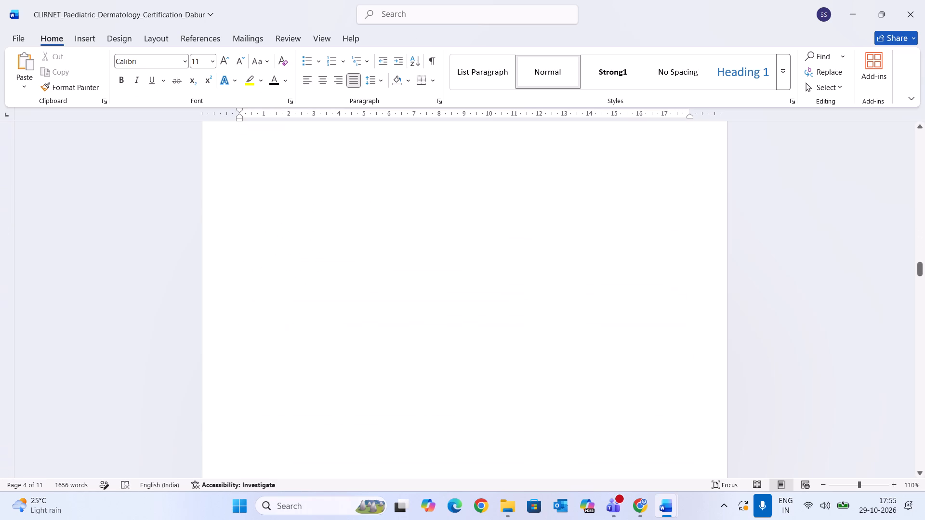
scroll(253, 418, "down", 8)
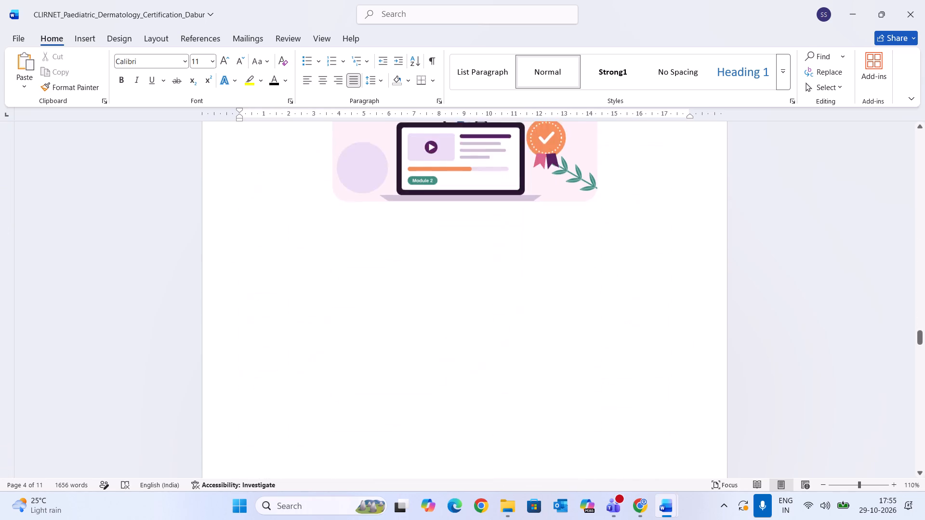
scroll(253, 418, "down", 8)
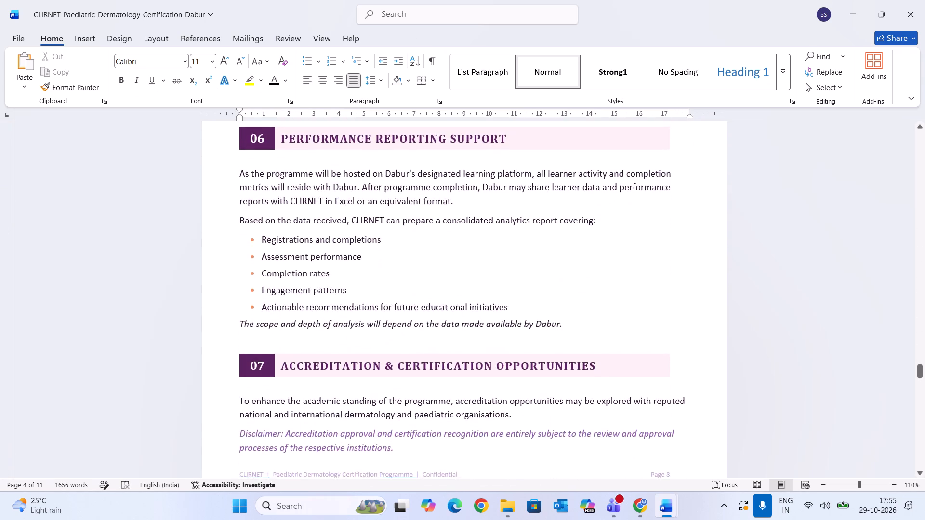
scroll(253, 418, "down", 1)
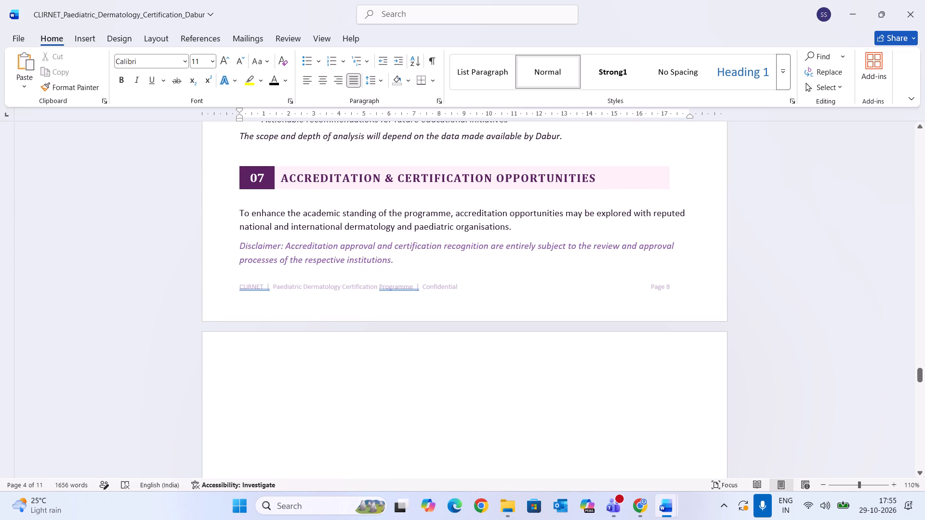
left_click_drag(241, 211, 448, 268)
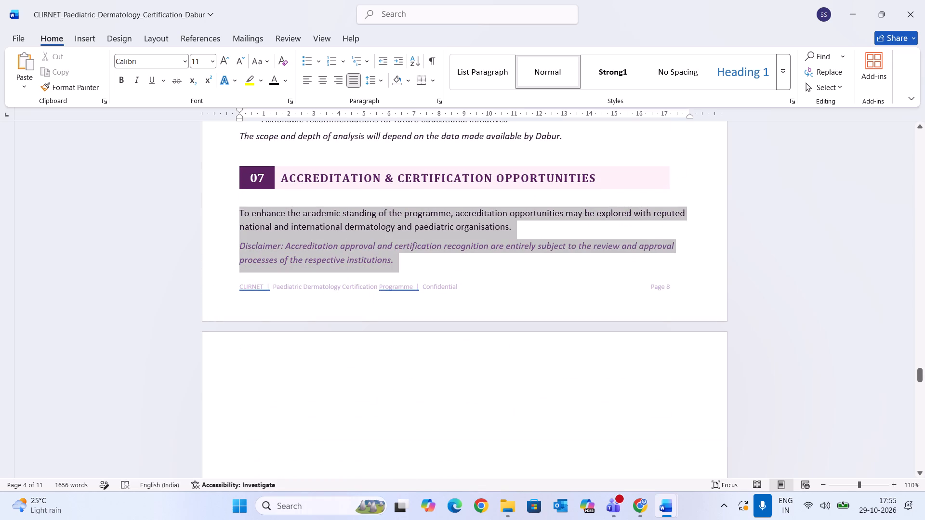
left_click_drag(448, 268, 441, 262)
key("ctrl+c")
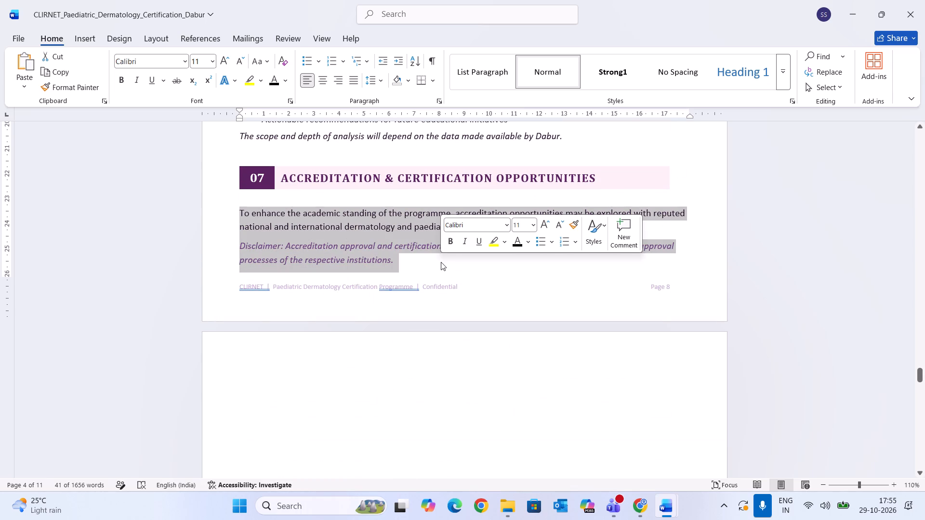
scroll(441, 262, "down", 6)
scroll(441, 262, "up", 1)
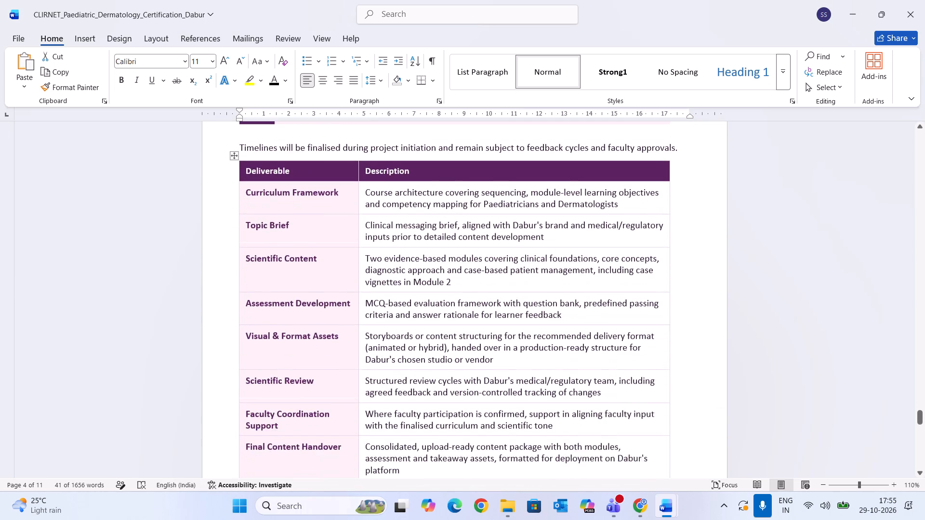
scroll(441, 262, "up", 4)
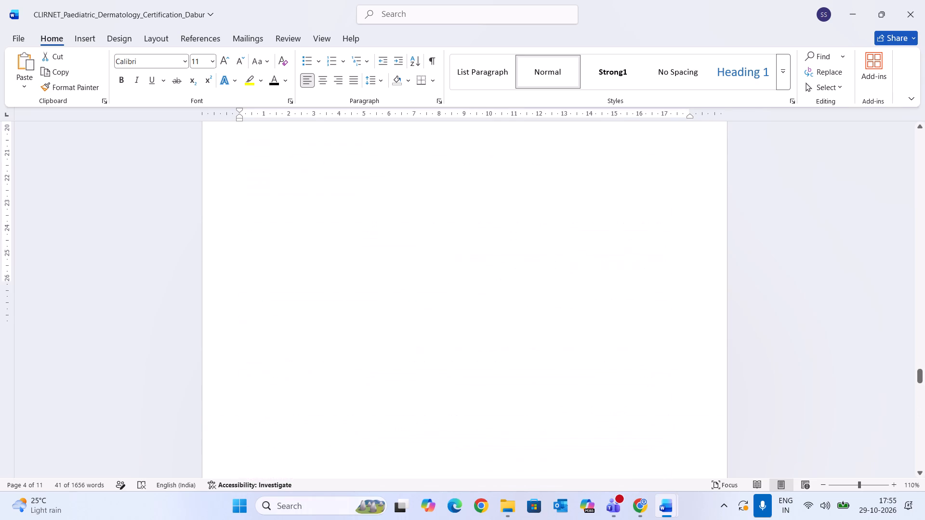
scroll(441, 262, "up", 8)
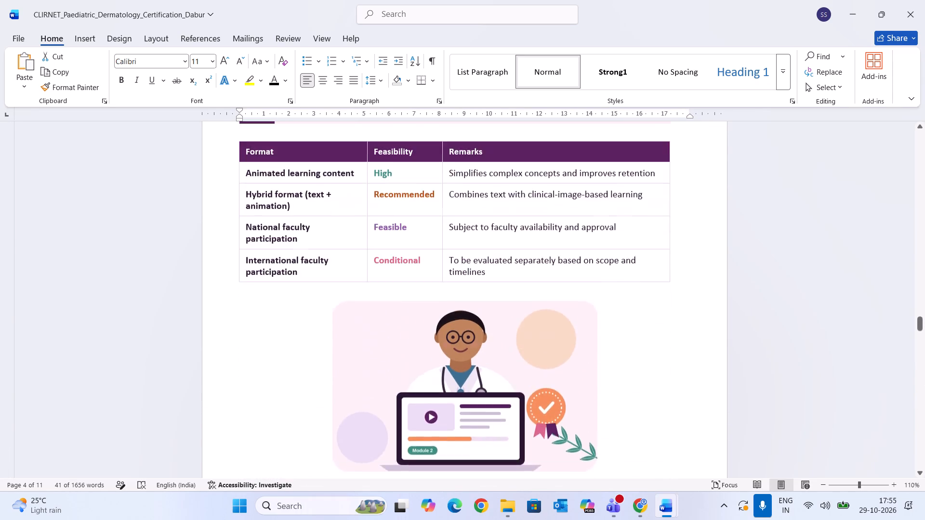
scroll(441, 262, "up", 8)
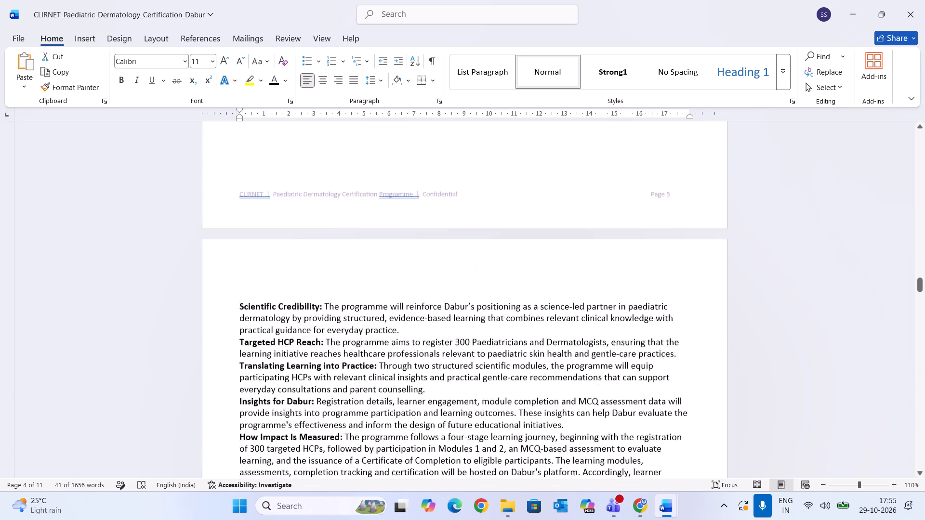
scroll(441, 262, "up", 7)
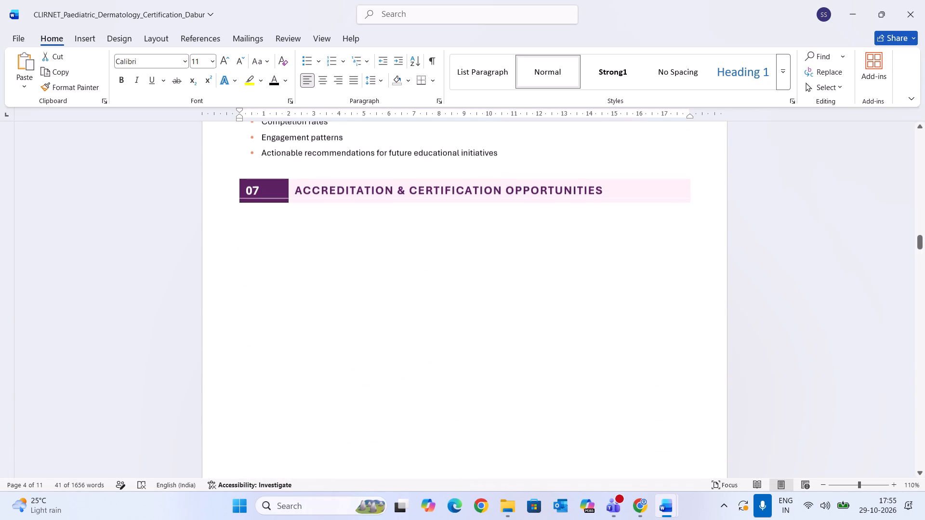
left_click(249, 227)
key("ctrl+v")
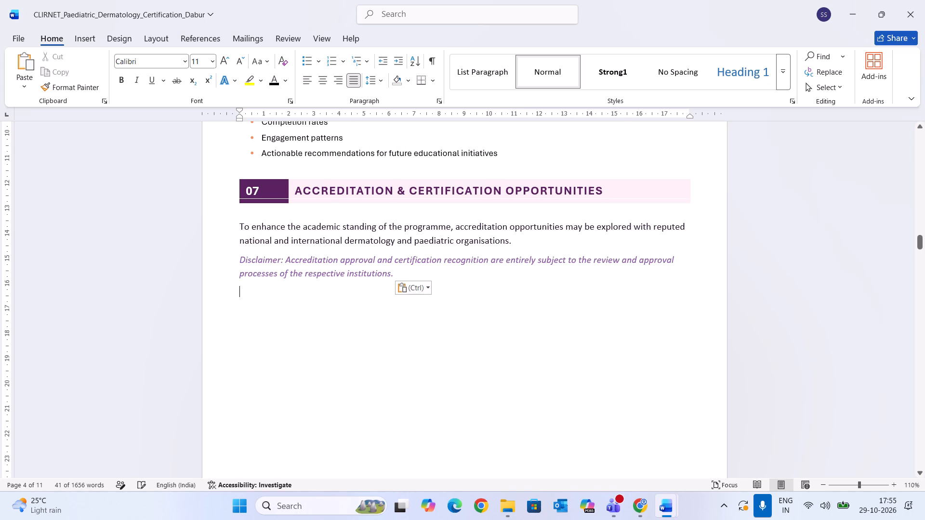
Justify the pasted accreditation paragraph and disclaimer and set their font to Aptos.
left_click_drag(397, 274, 229, 233)
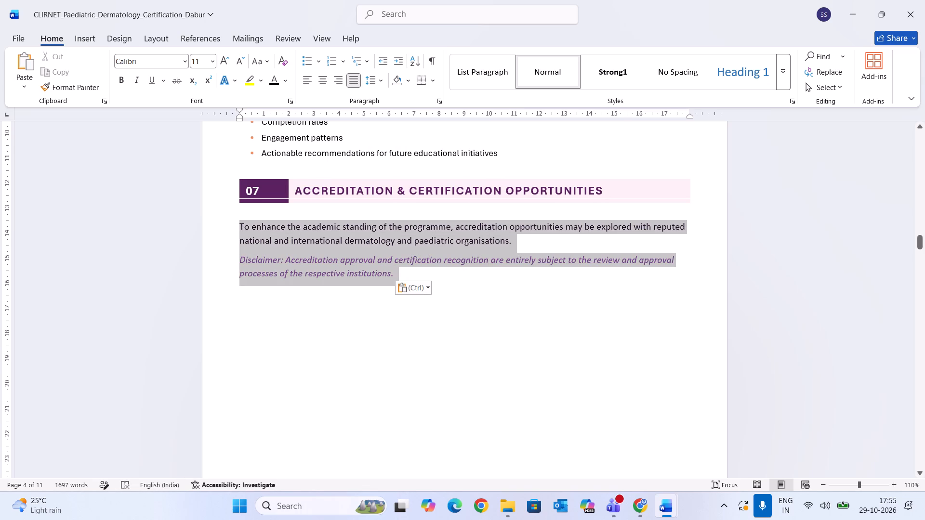
left_click_drag(229, 233, 230, 233)
left_click(353, 76)
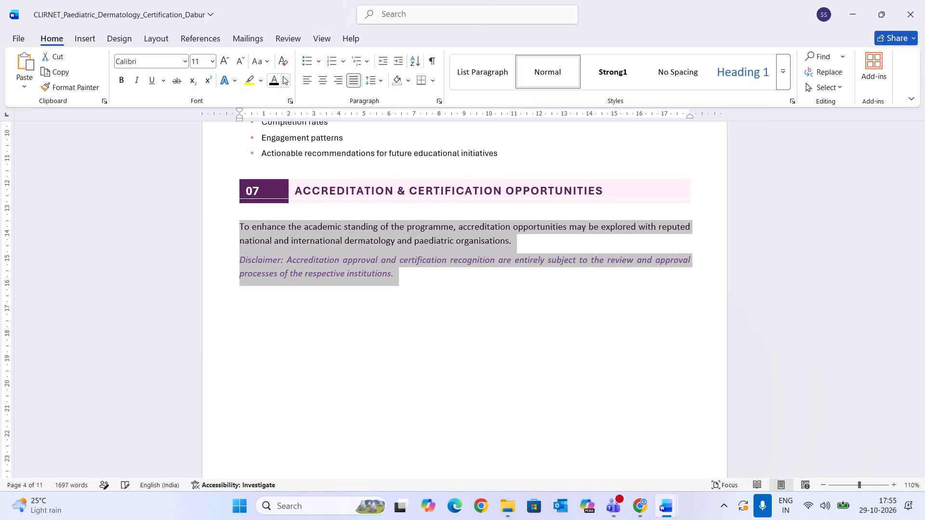
left_click(184, 64)
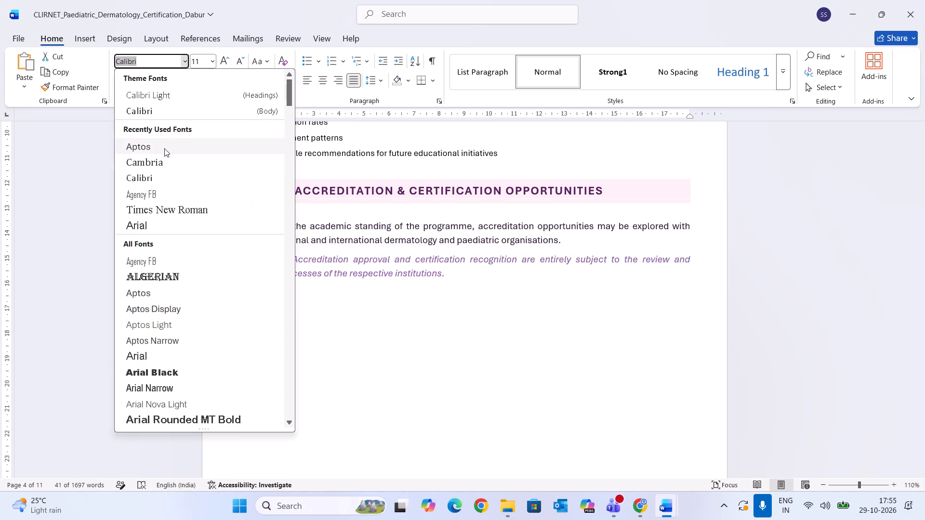
left_click(164, 148)
left_click(491, 277)
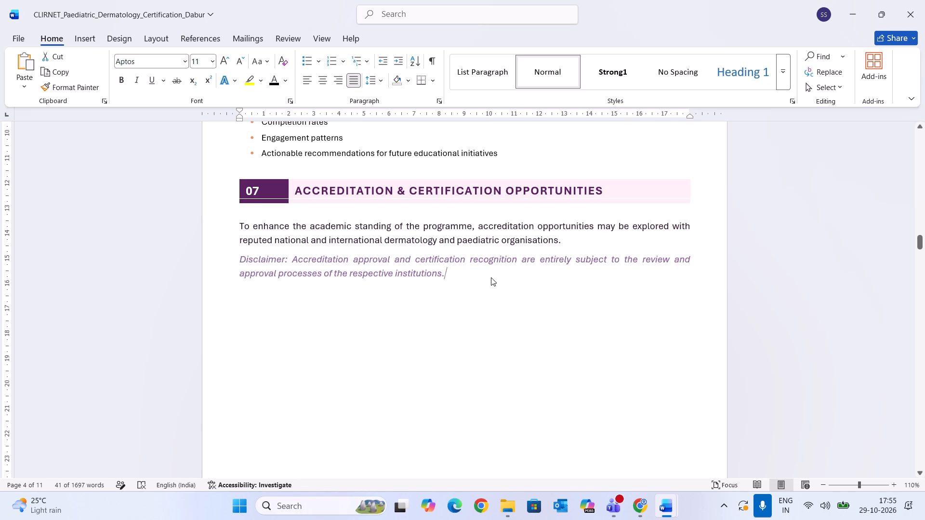
Reduce the italic accreditation disclaimer's font size to 10.
left_click_drag(469, 273, 238, 268)
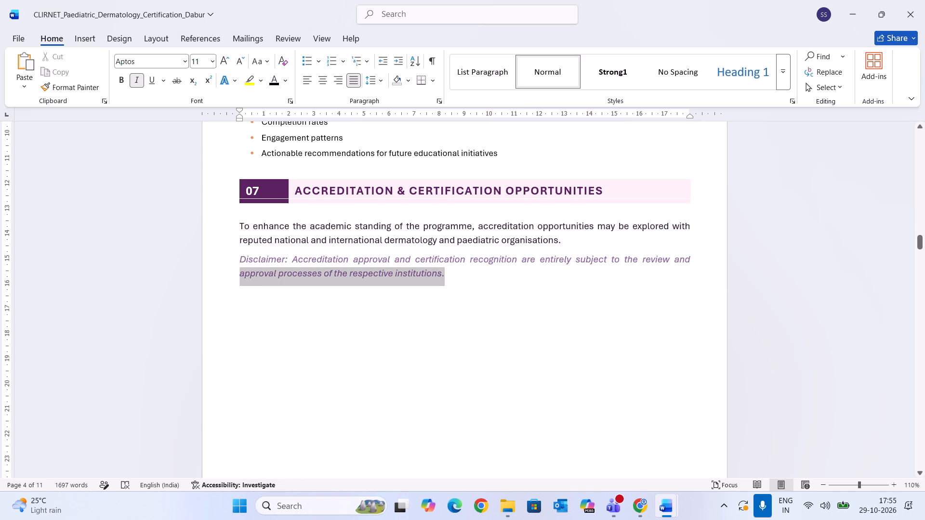
left_click_drag(238, 268, 237, 264)
left_click(241, 58)
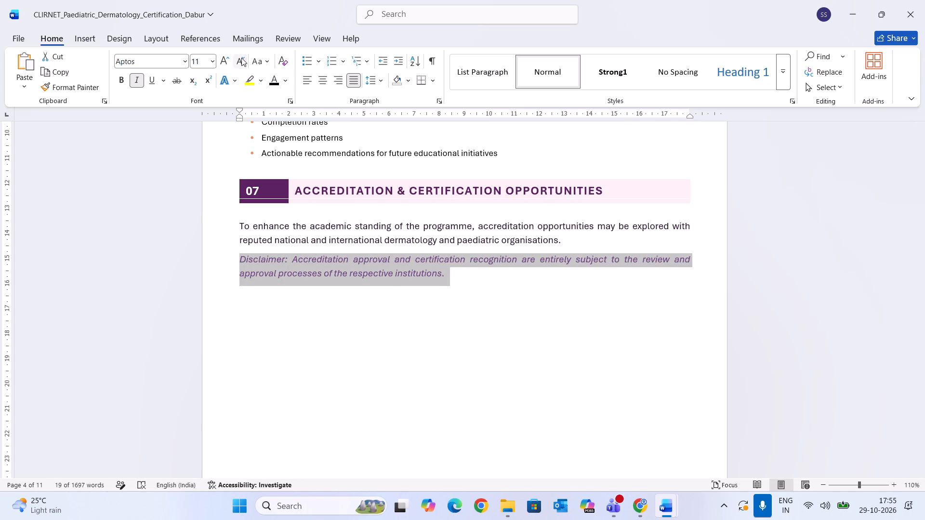
left_click(425, 270)
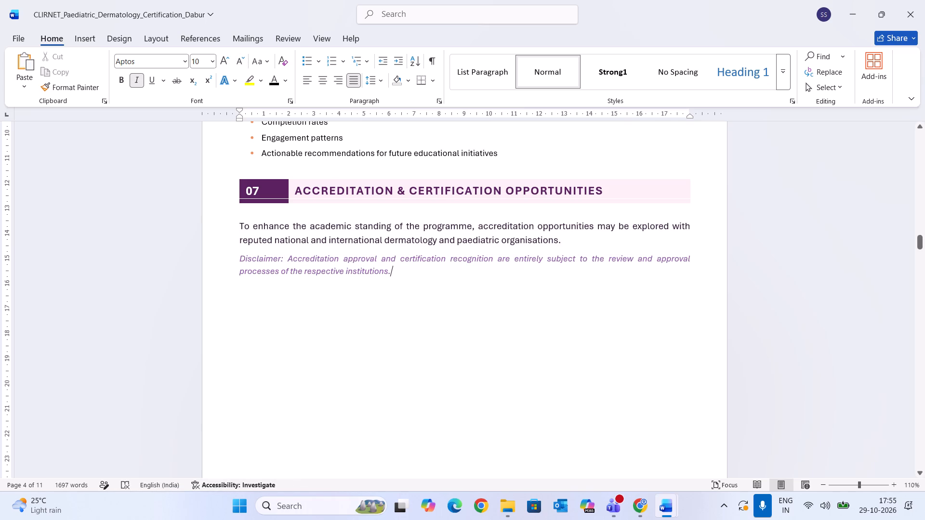
Add a blank line below the accreditation disclaimer and turn off italics for it.
left_click_drag(585, 240, 246, 227)
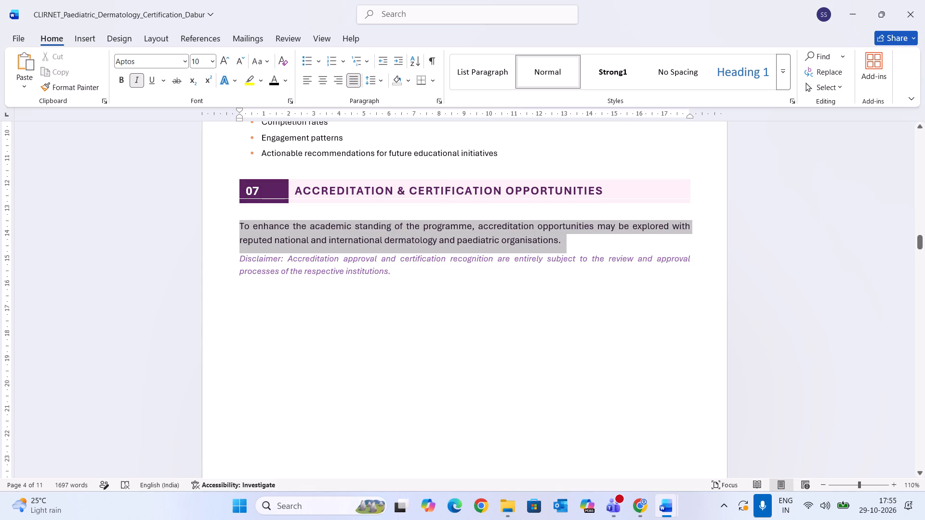
left_click(430, 285)
left_click(409, 270)
key("Return")
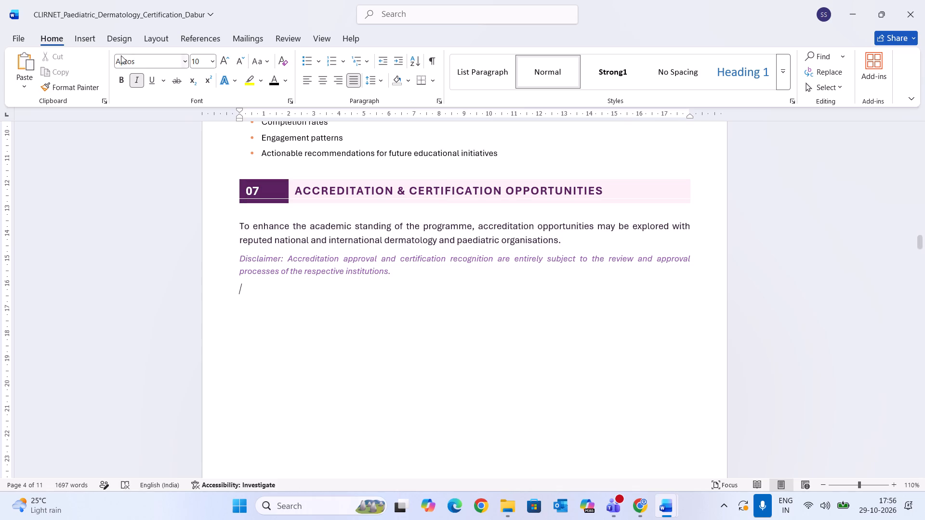
left_click(132, 85)
Copy the original 08 Deliverables heading bar and paste it below the accreditation disclaimer, separated by a blank line.
scroll(351, 353, "down", 2)
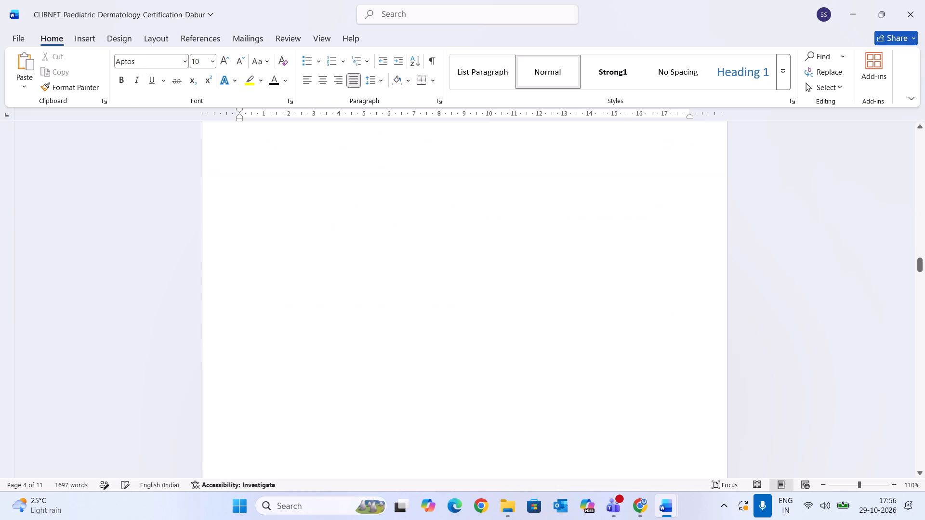
scroll(351, 353, "down", 10)
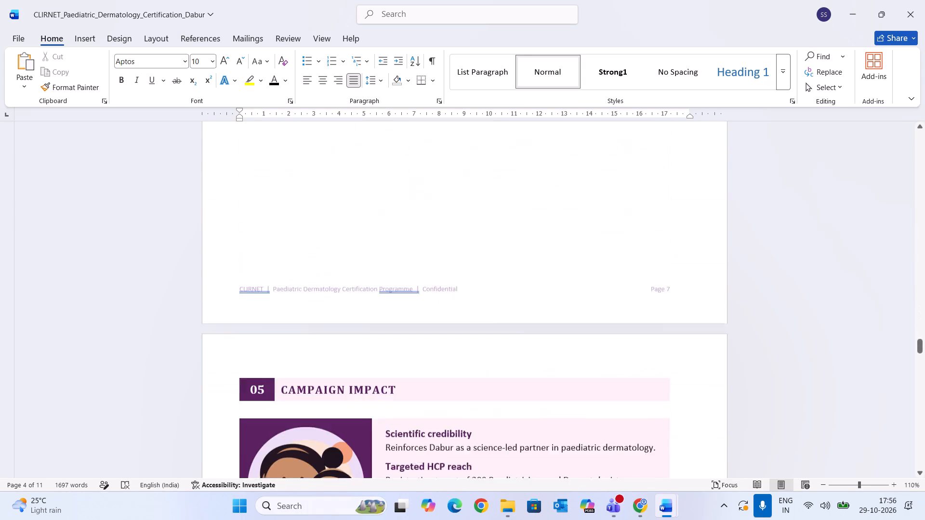
scroll(351, 353, "down", 10)
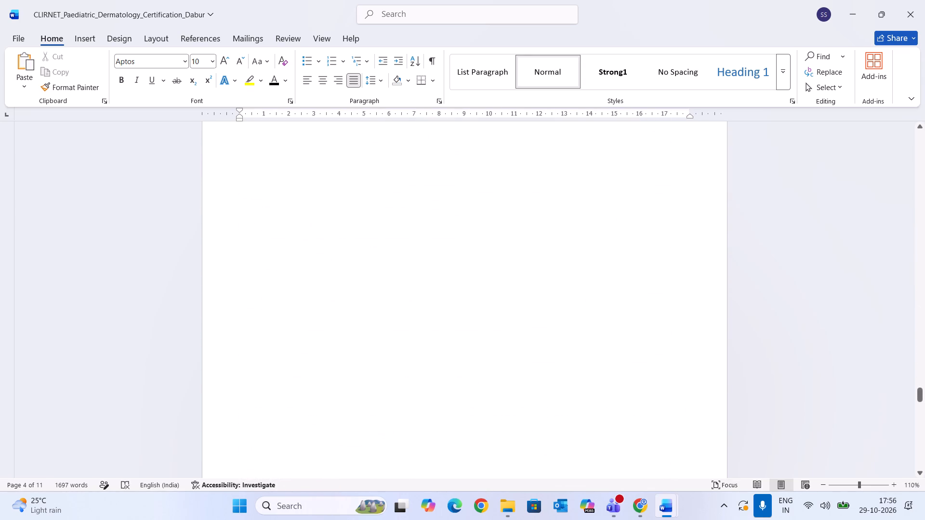
scroll(351, 353, "down", 3)
scroll(351, 353, "up", 1)
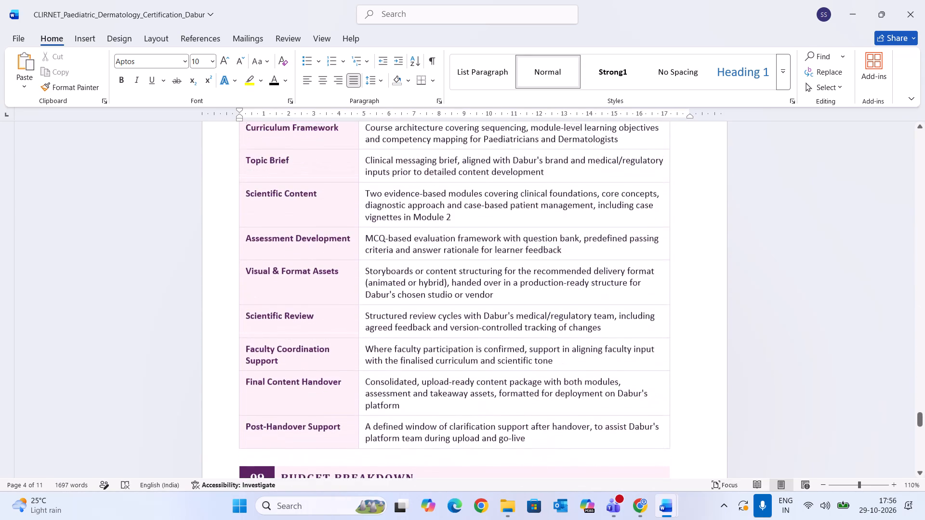
scroll(351, 353, "up", 1)
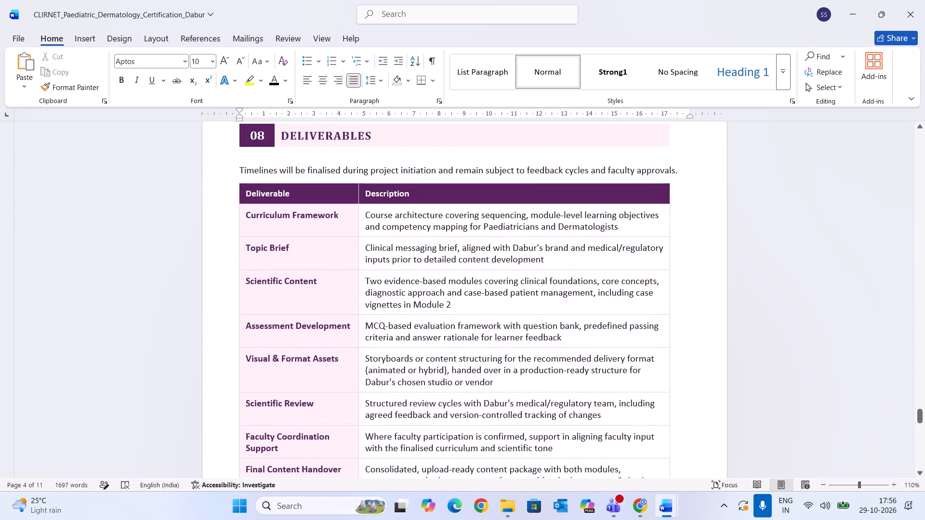
scroll(351, 353, "up", 1)
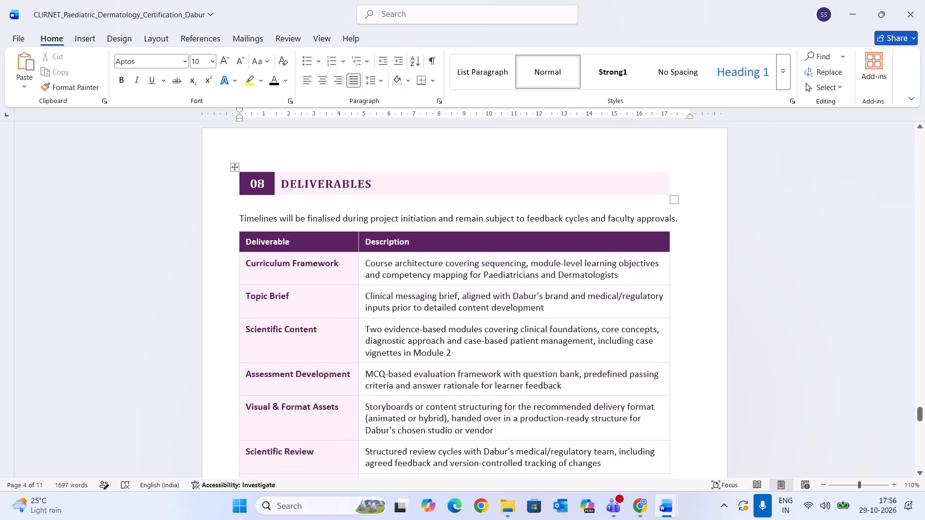
left_click_drag(501, 179, 236, 185)
key("ctrl+x")
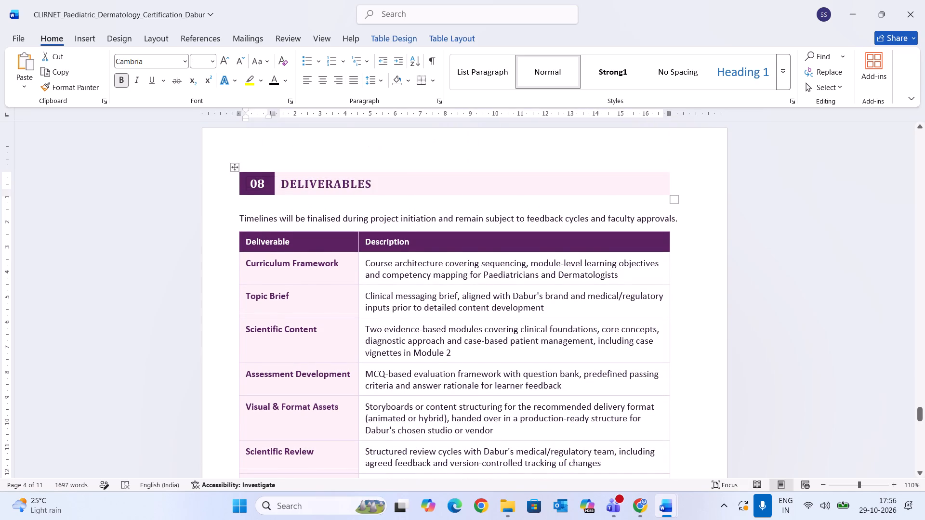
key("ctrl+z")
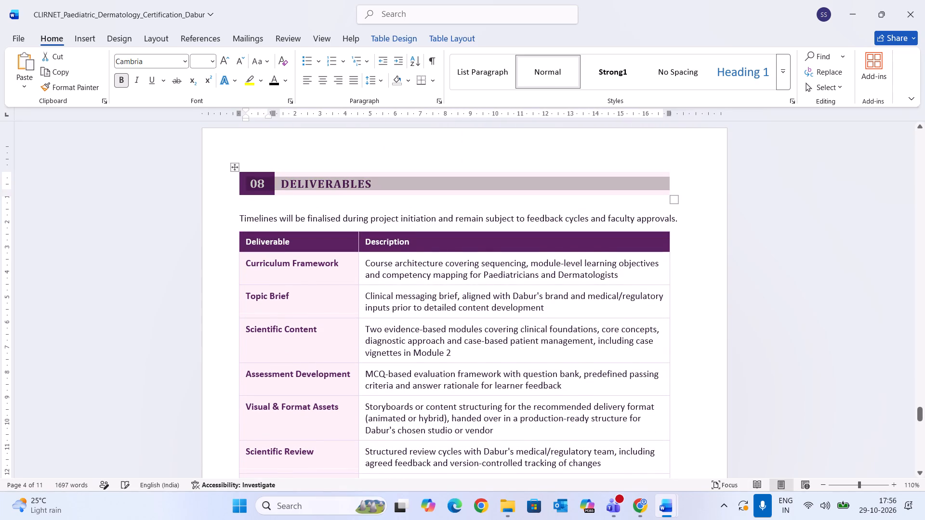
key("ctrl+c")
scroll(366, 179, "up", 10)
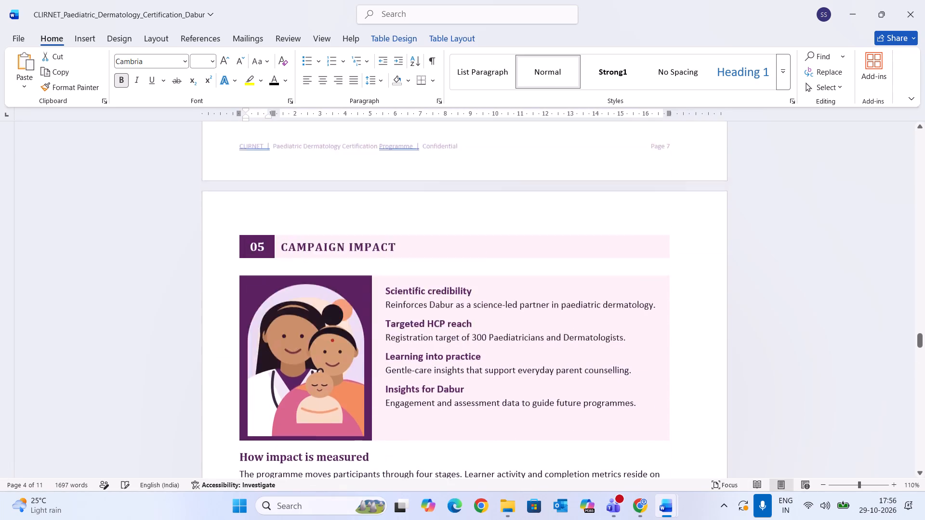
scroll(366, 179, "up", 7)
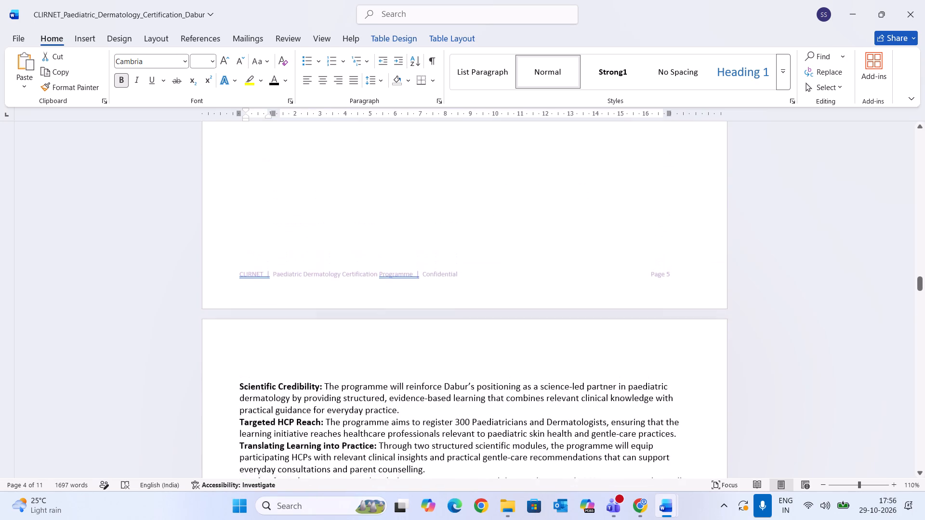
scroll(366, 179, "up", 6)
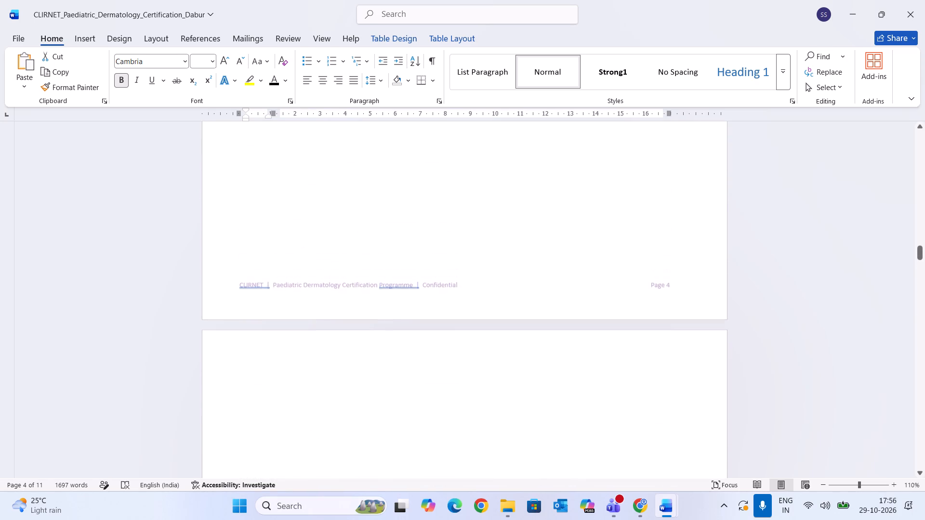
scroll(366, 179, "up", 3)
left_click(405, 283)
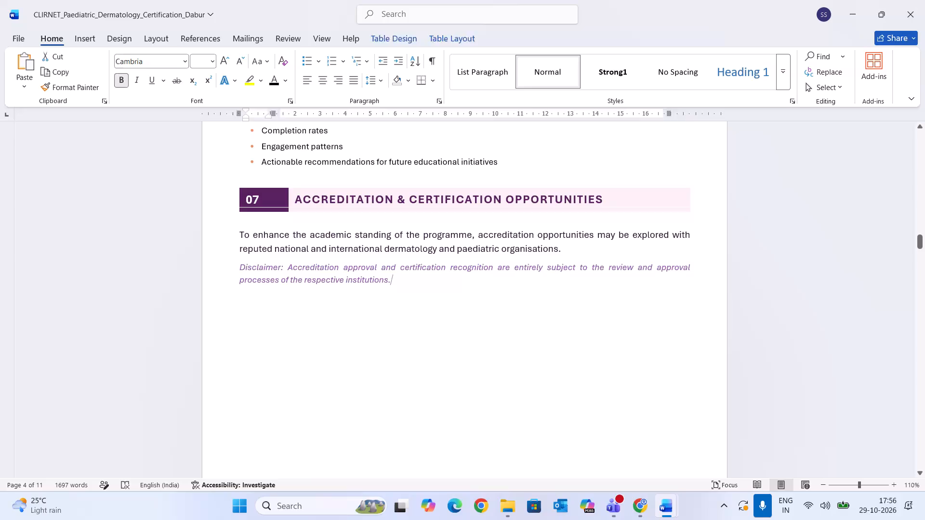
key("Return")
key("Return")
key("ctrl+v")
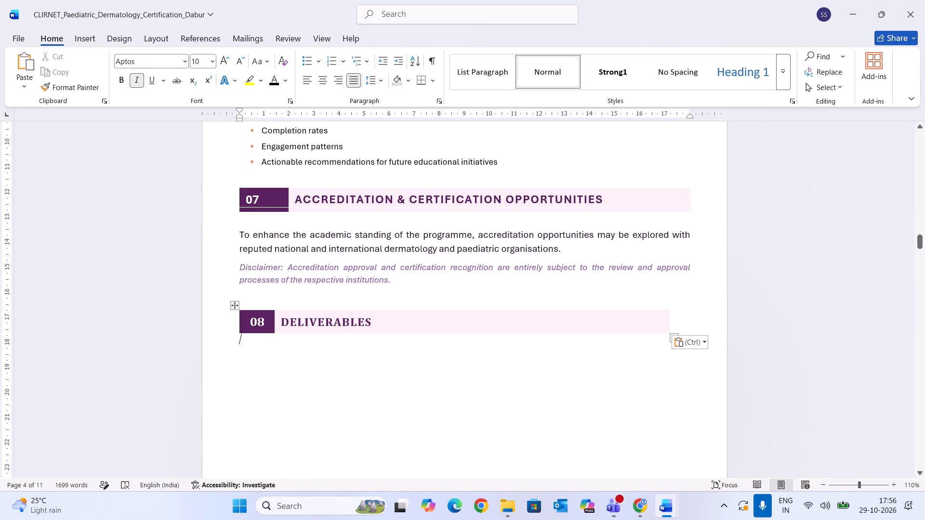
Widen the pasted 08 Deliverables heading bar to match the full width of the section 07 heading.
left_click_drag(669, 317, 690, 312)
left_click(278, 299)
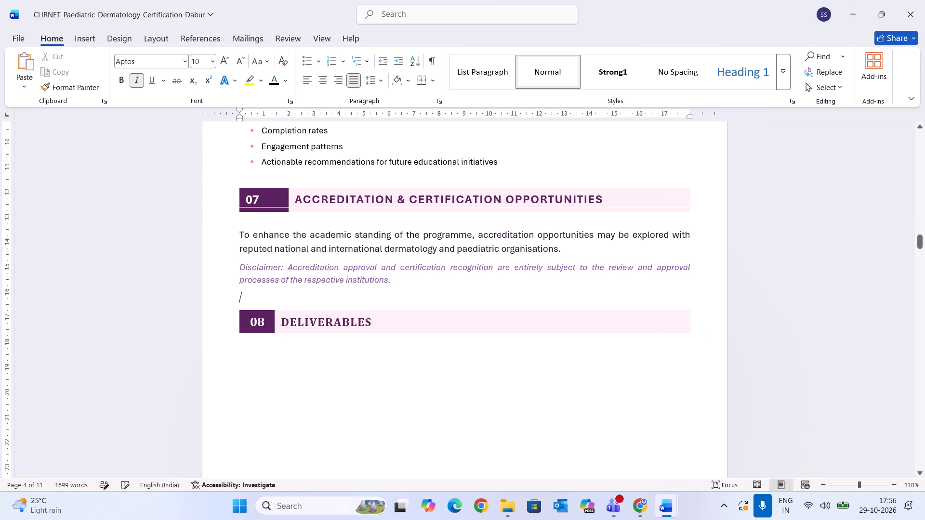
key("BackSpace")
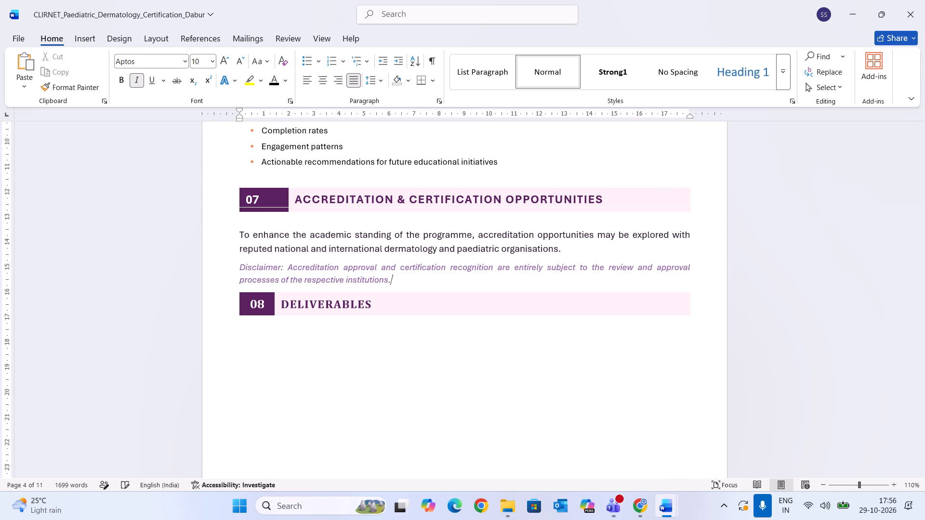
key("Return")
Set the font of the new 08 Deliverables heading to Aptos.
left_click(464, 325)
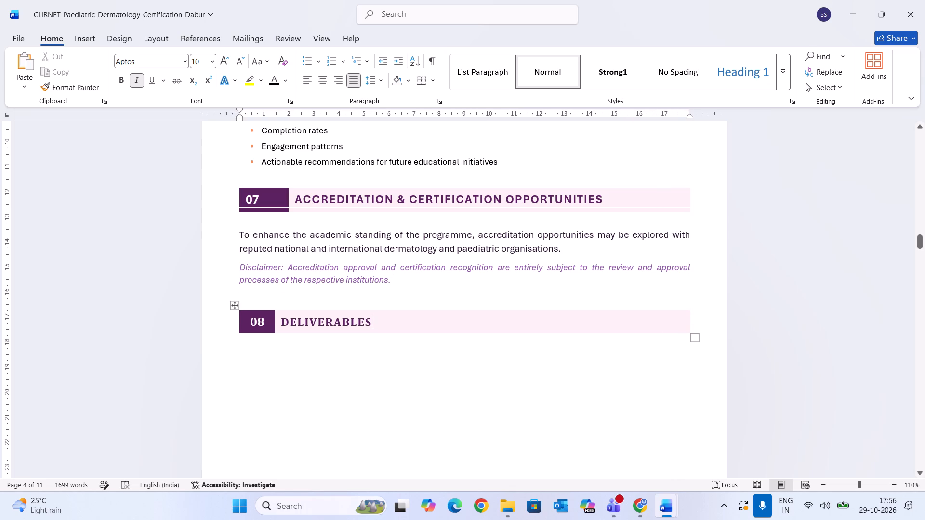
left_click_drag(406, 318, 279, 339)
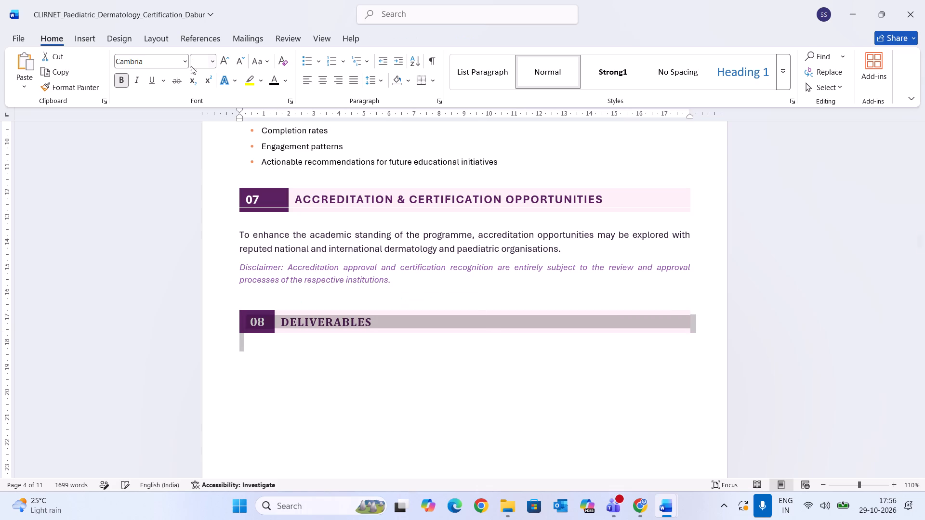
left_click(170, 58)
type("apto")
key("Return")
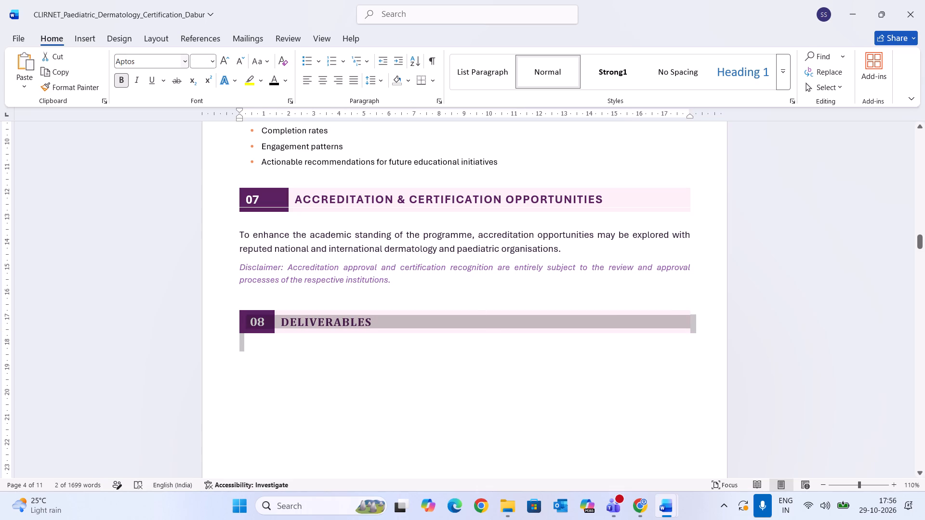
Add a blank line below the new 08 Deliverables heading and turn off italics for it.
left_click(281, 342)
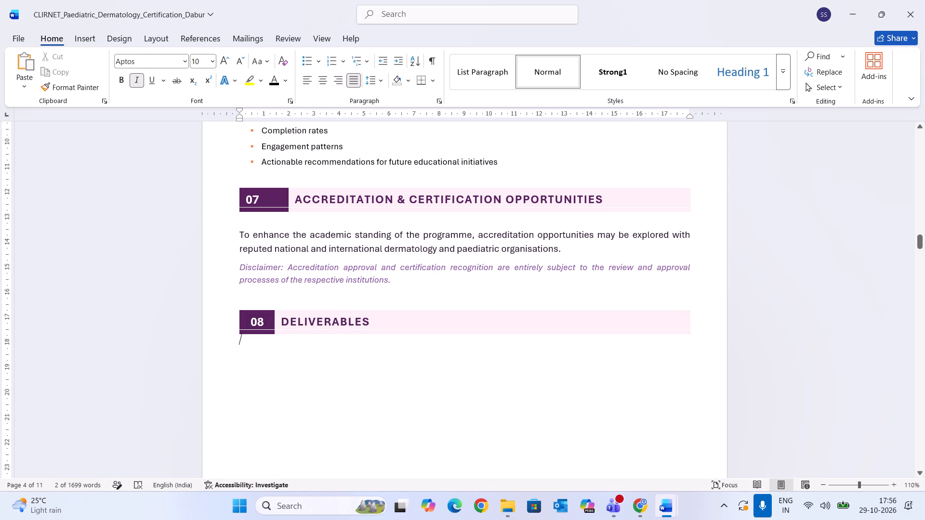
key("Return")
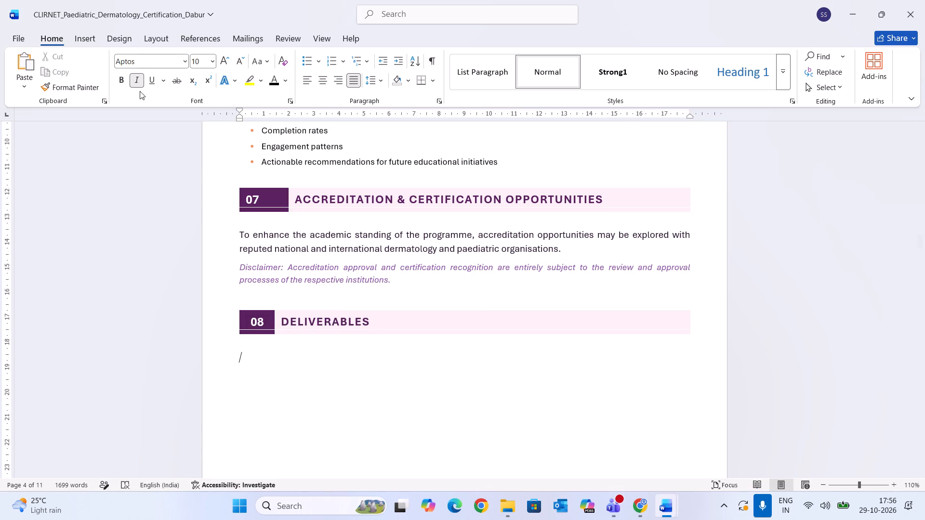
left_click(132, 78)
Copy the timelines sentence and the full deliverables table from the original section 08 and paste them below the new 08 heading.
scroll(331, 356, "down", 3)
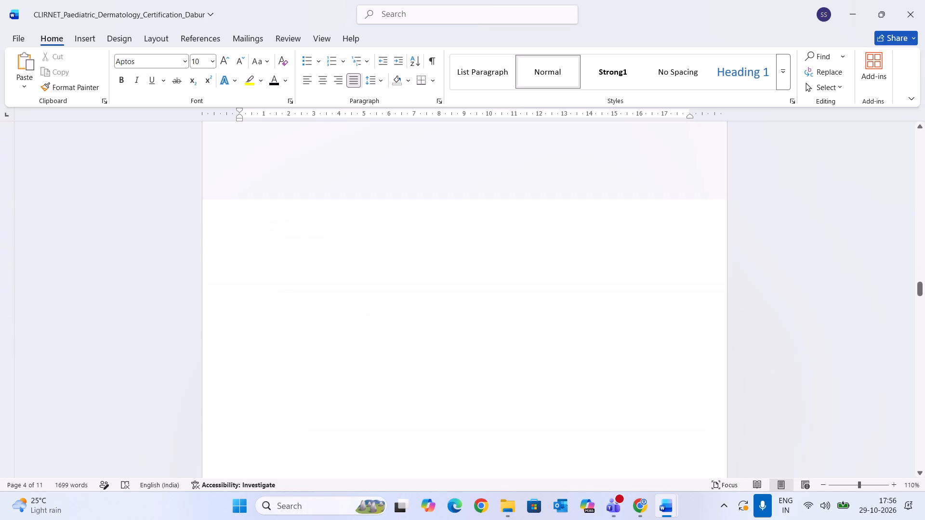
scroll(331, 356, "down", 9)
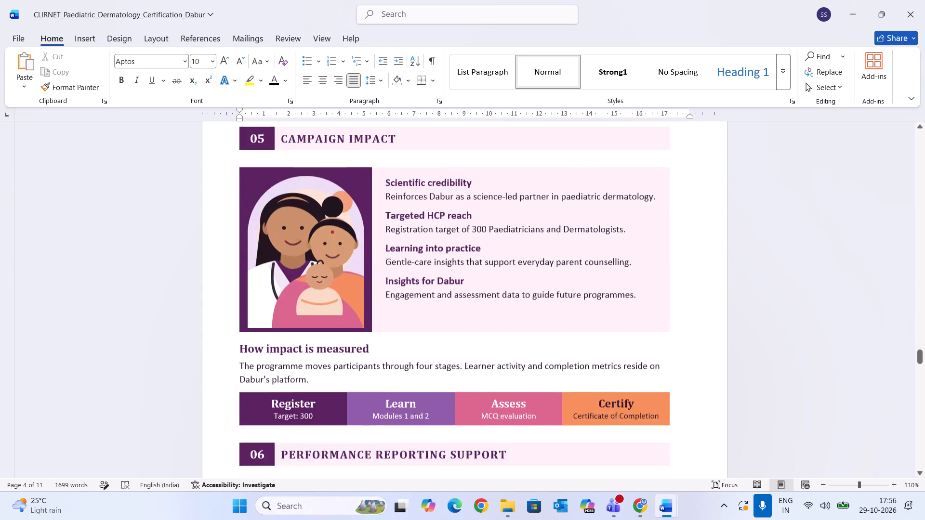
scroll(331, 356, "down", 7)
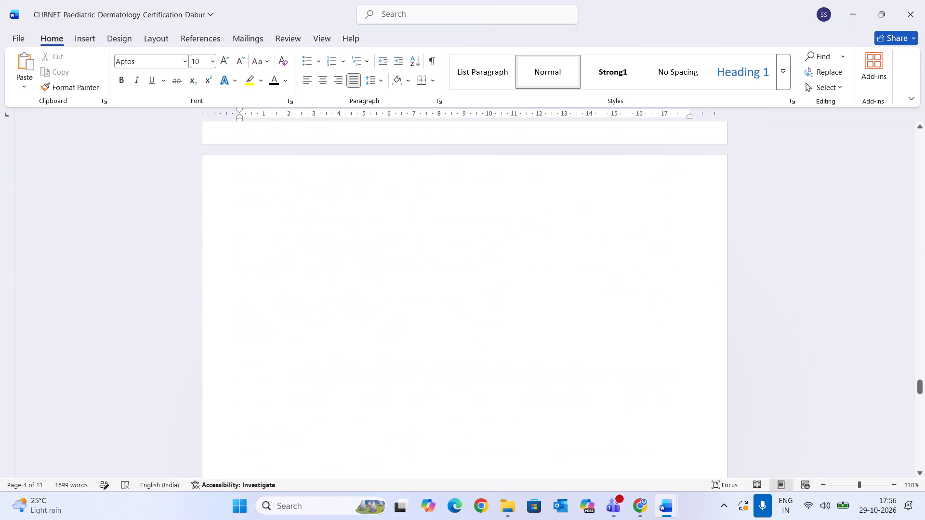
scroll(331, 356, "down", 6)
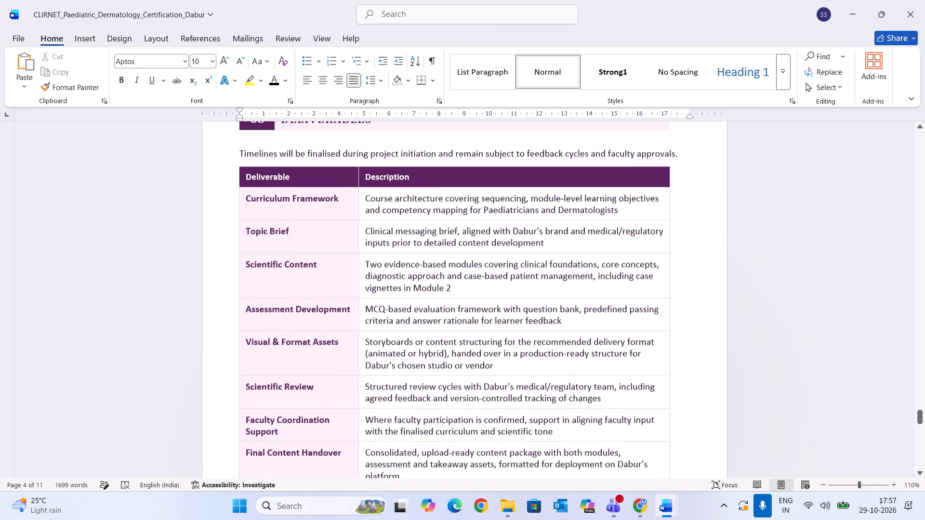
left_click_drag(569, 435, 551, 430)
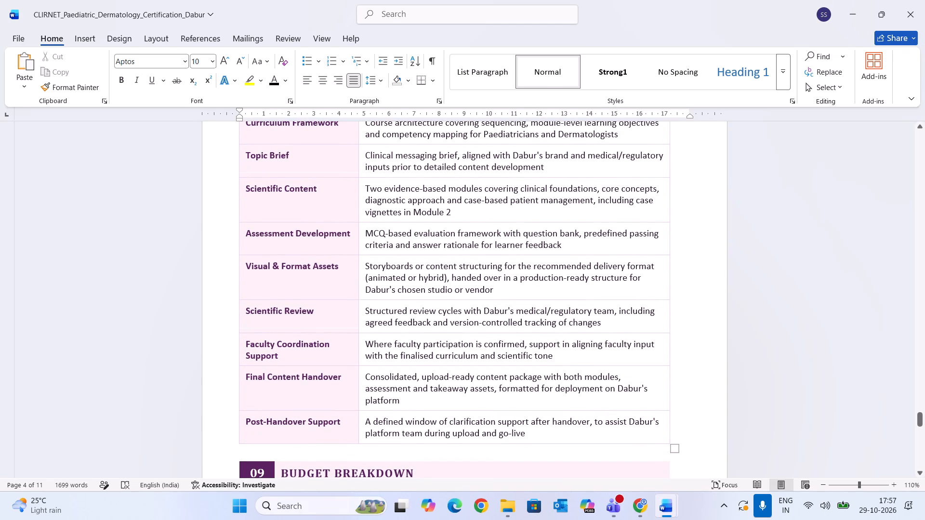
left_click_drag(551, 430, 242, 340)
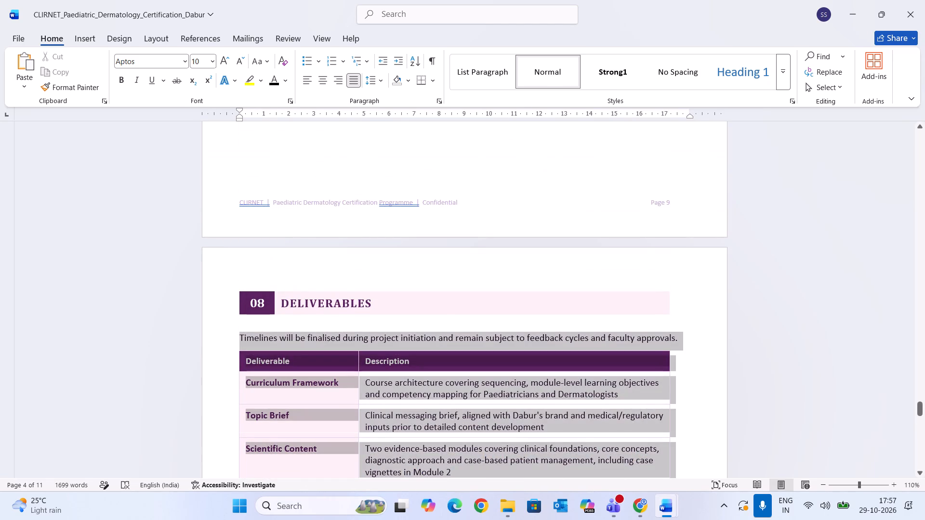
left_click_drag(242, 340, 241, 340)
key("ctrl+c")
scroll(241, 340, "up", 5)
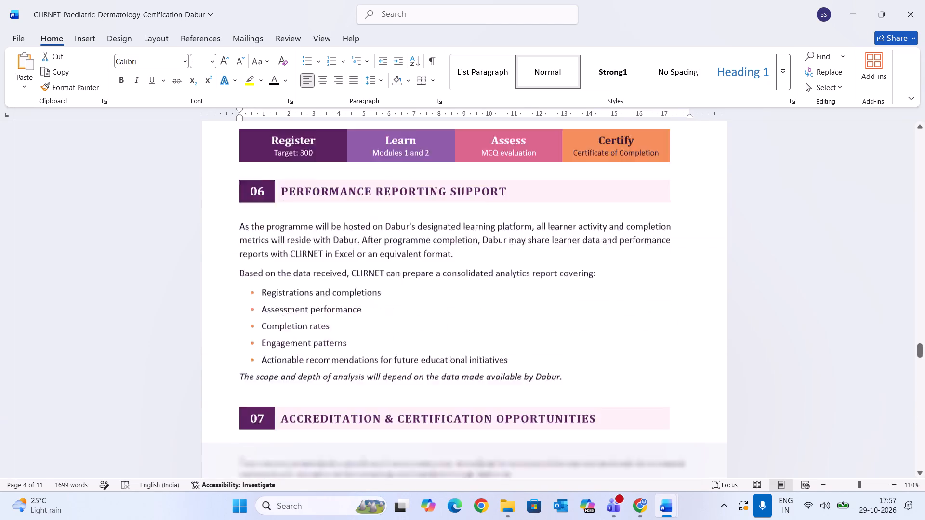
scroll(241, 340, "up", 8)
scroll(241, 340, "down", 1)
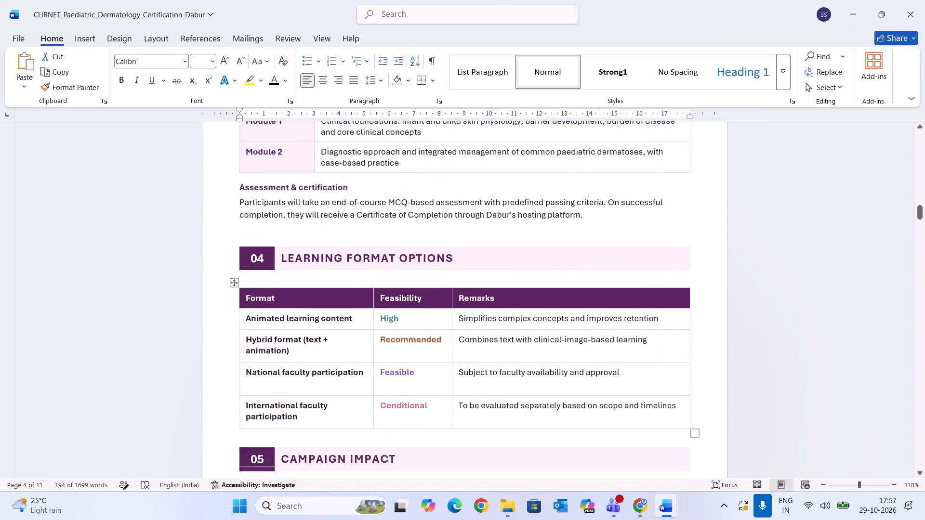
scroll(241, 340, "down", 4)
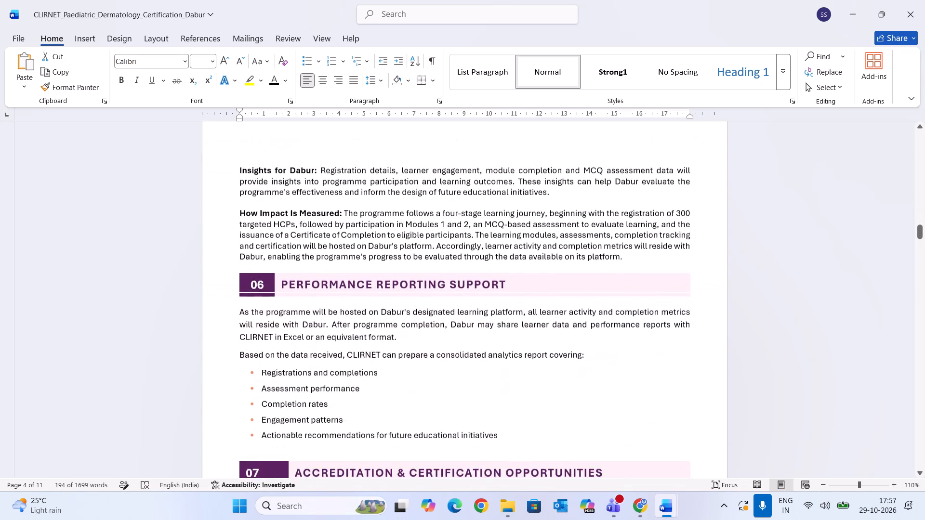
scroll(228, 307, "down", 2)
left_click(257, 318)
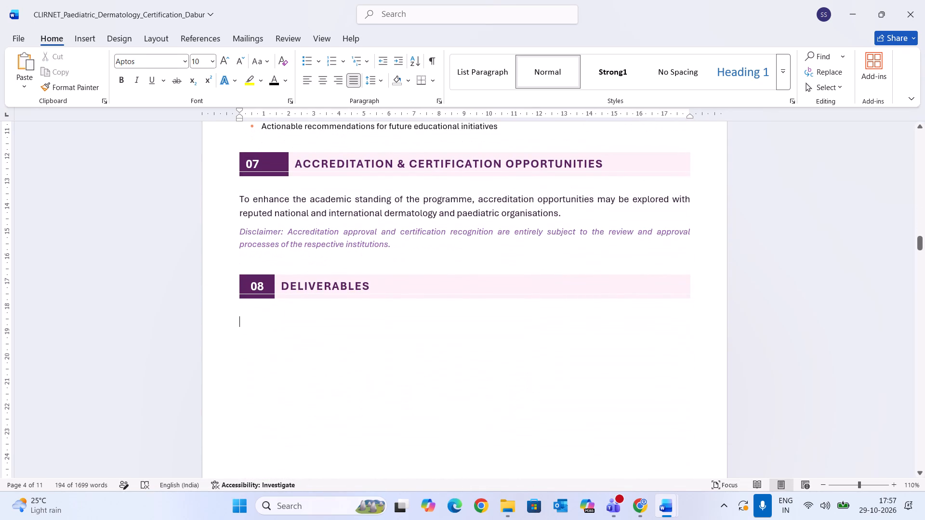
key("ctrl+v")
Widen the pasted deliverables table so its outer edge matches the full width of the 08 Deliverables heading bar.
scroll(257, 318, "up", 2)
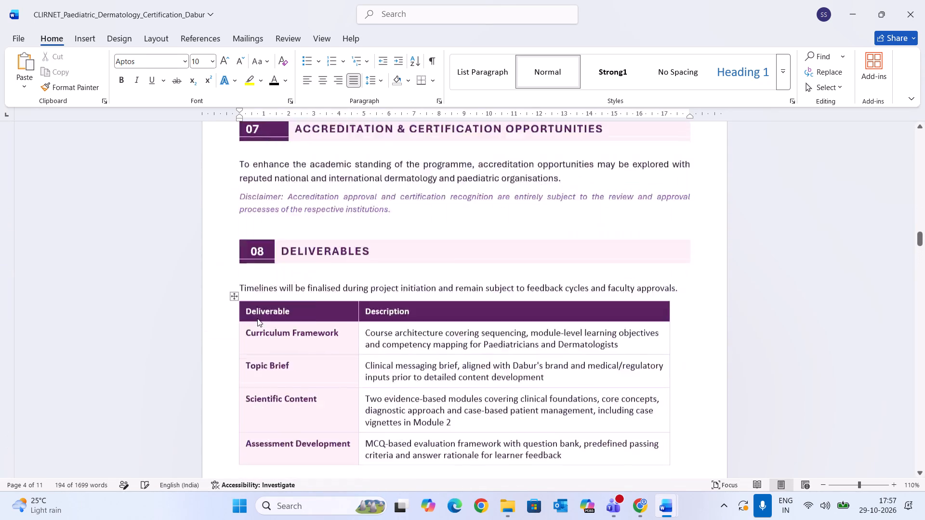
scroll(257, 318, "up", 1)
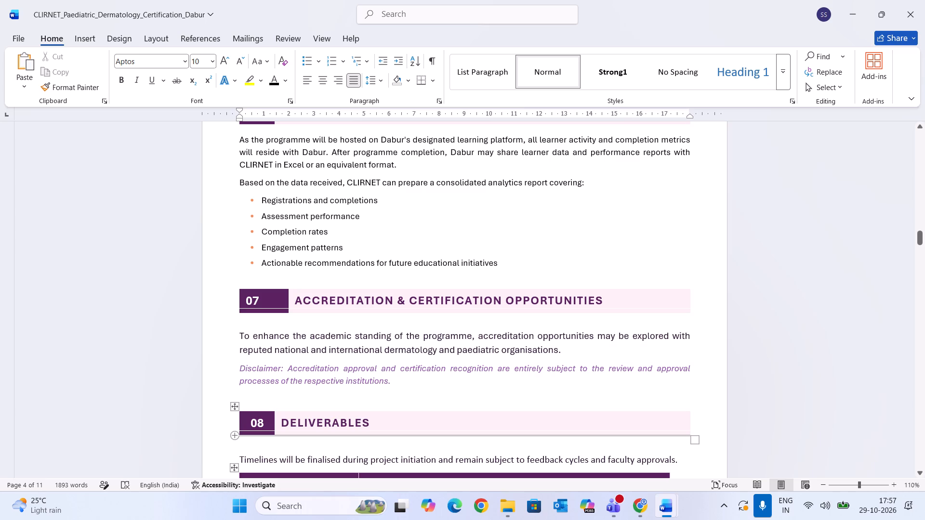
left_click(248, 450)
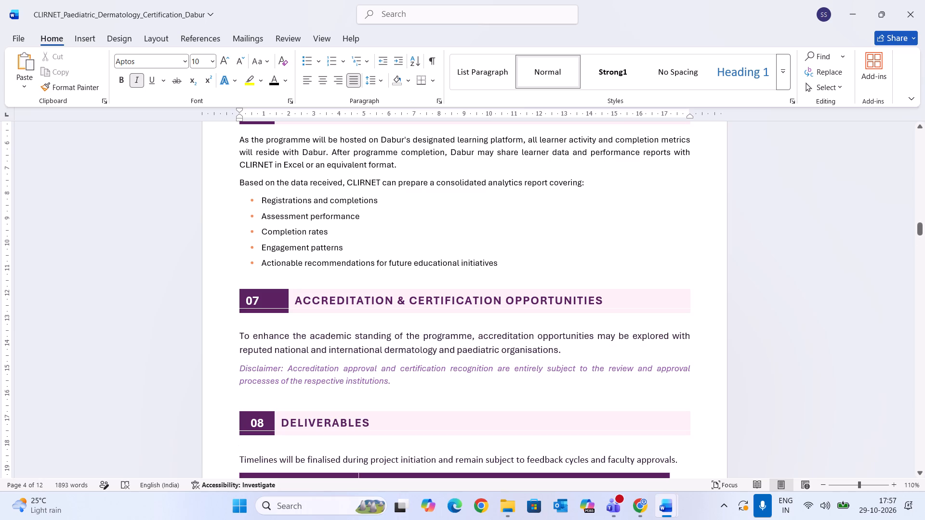
scroll(248, 450, "down", 1)
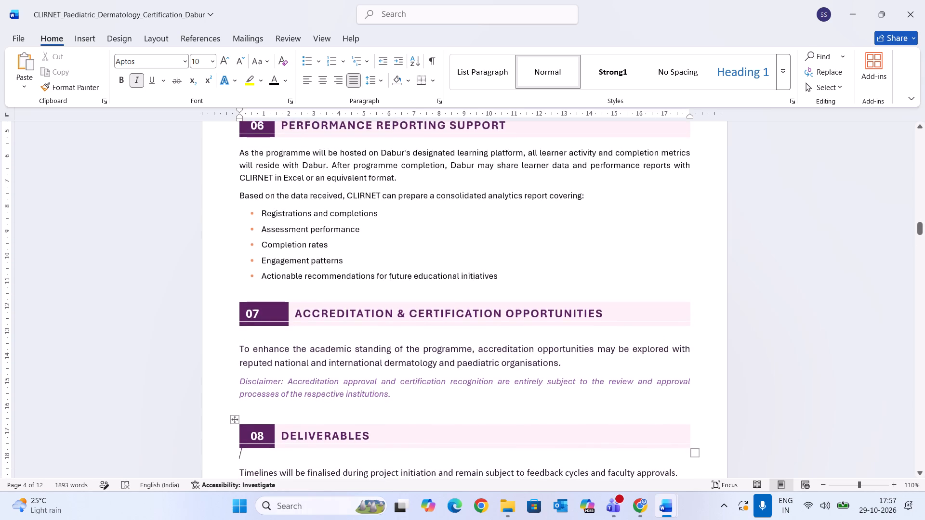
scroll(248, 450, "down", 1)
scroll(349, 436, "down", 1)
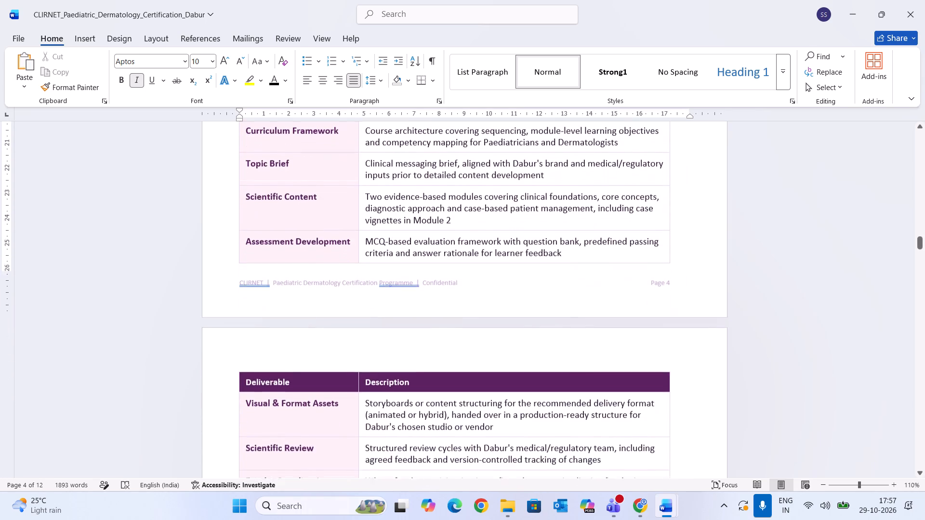
scroll(349, 436, "down", 1)
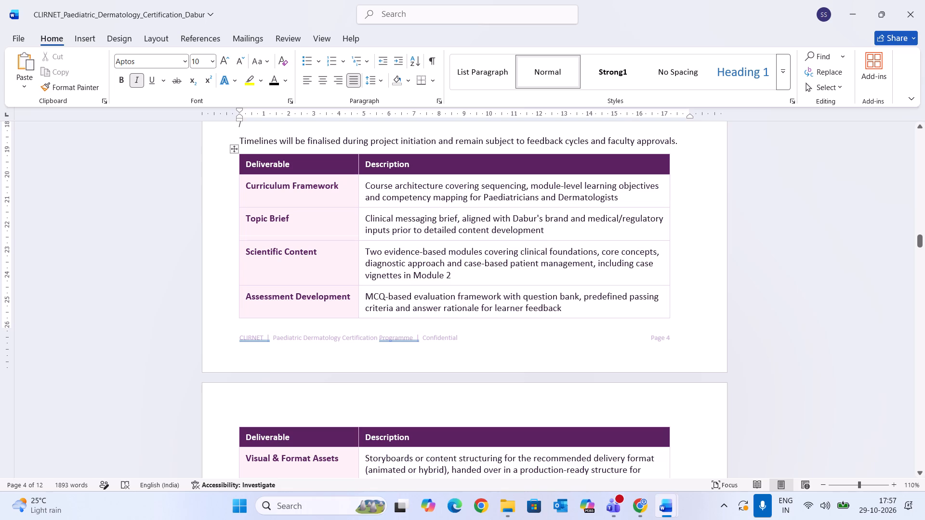
left_click_drag(669, 284, 684, 280)
scroll(684, 280, "up", 1)
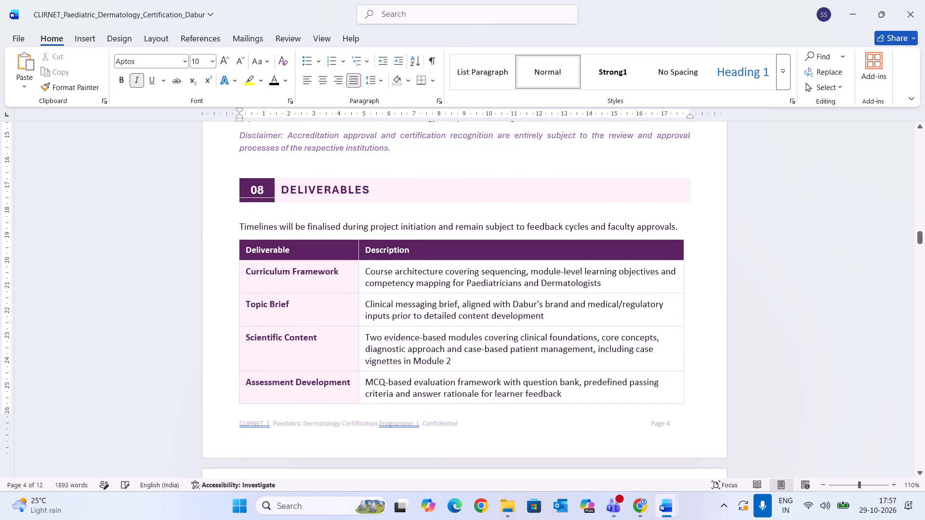
left_click(684, 275)
left_click(688, 246)
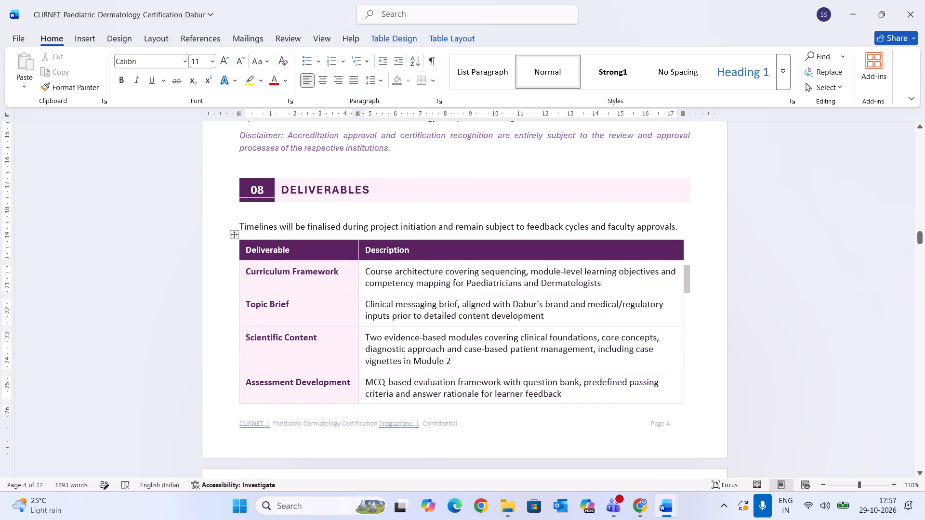
left_click(738, 362)
left_click_drag(682, 376, 689, 374)
left_click(746, 372)
Set the timelines sentence and the whole pasted deliverables table to Aptos at size 10.
scroll(746, 372, "up", 1)
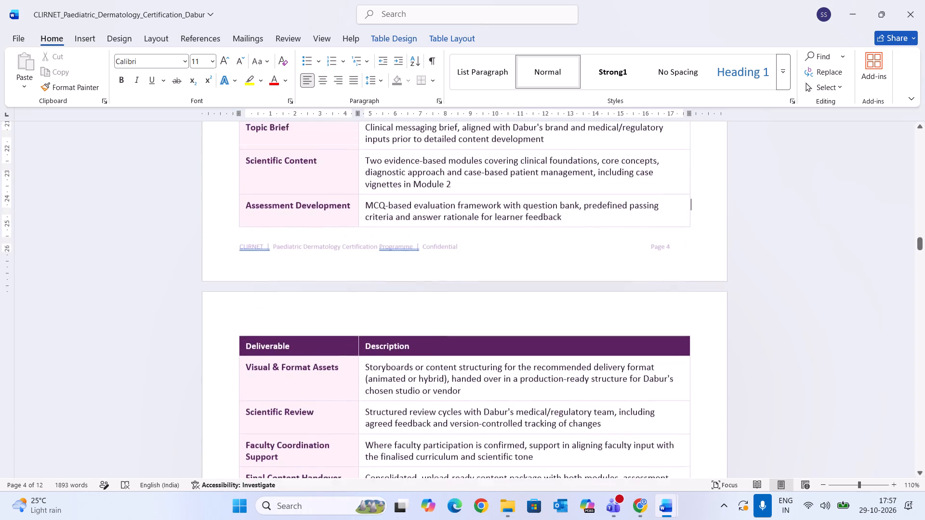
scroll(746, 372, "up", 1)
scroll(488, 262, "up", 1)
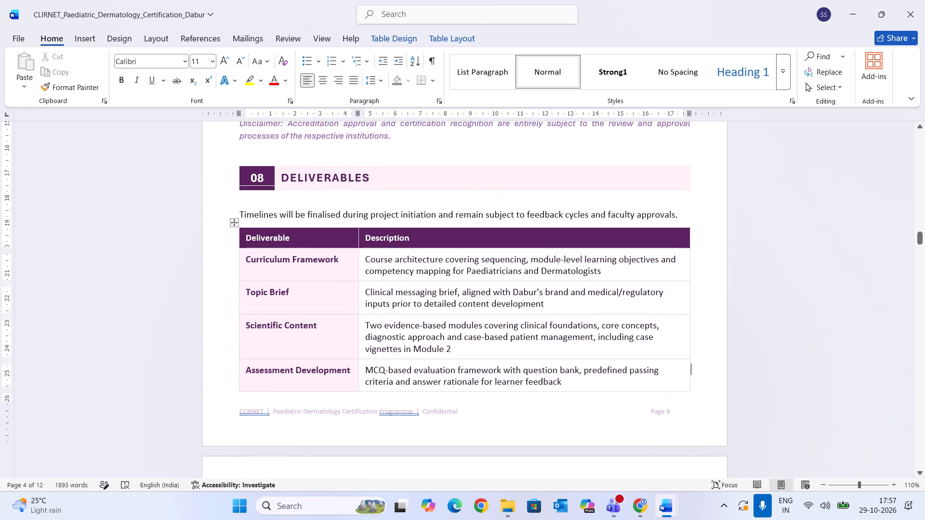
left_click(242, 212)
left_click_drag(238, 212, 583, 482)
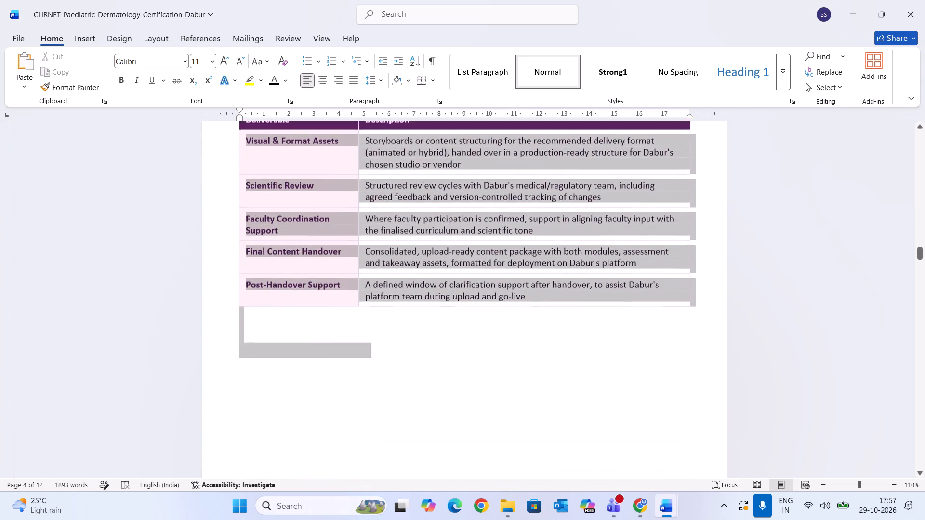
left_click_drag(583, 482, 620, 239)
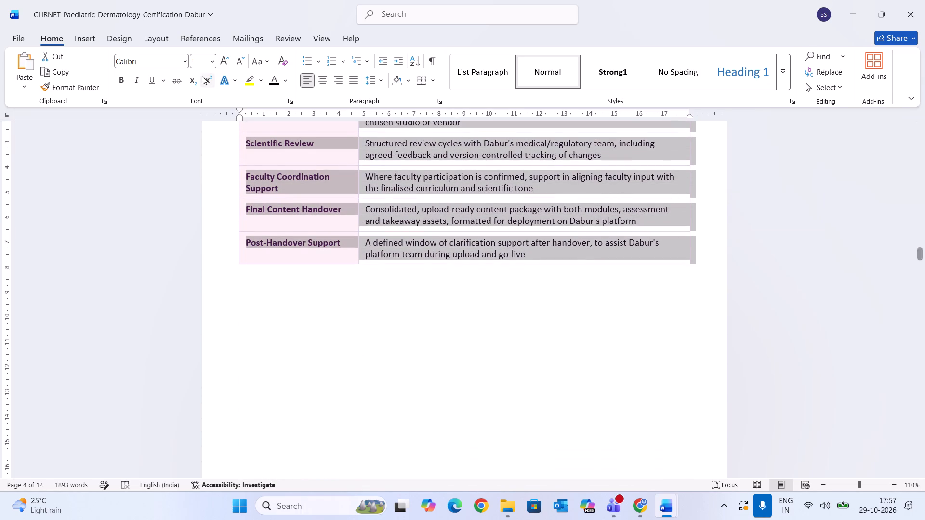
left_click(244, 62)
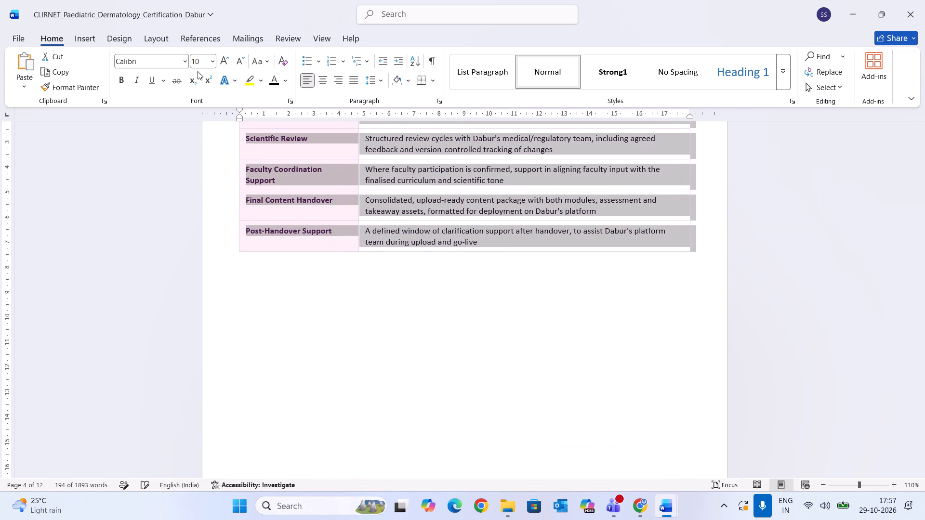
left_click(184, 65)
left_click(156, 147)
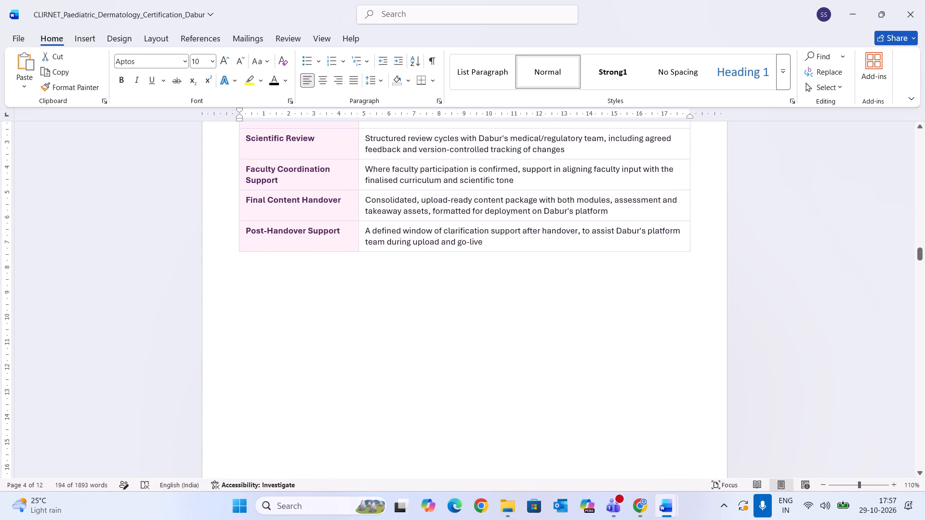
left_click(402, 273)
Review the layout of the rebuilt sections from 05 Campaign Impact through the end of 08 Deliverables.
scroll(402, 273, "up", 6)
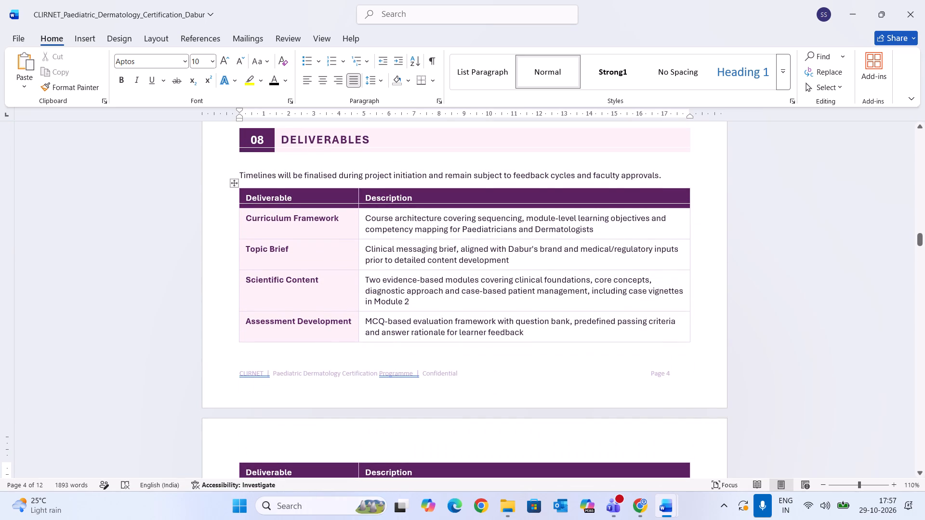
scroll(402, 273, "up", 7)
scroll(402, 273, "down", 4, "ctrl")
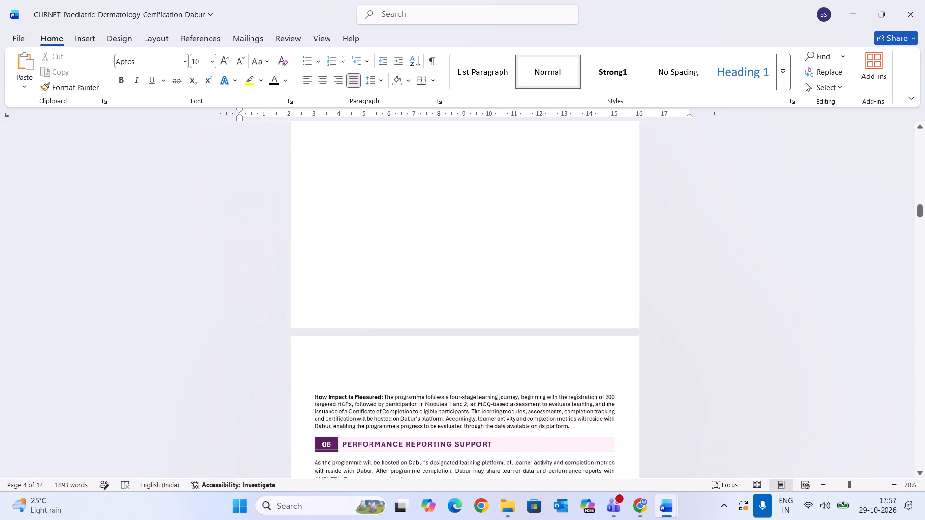
scroll(402, 273, "up", 3, "ctrl")
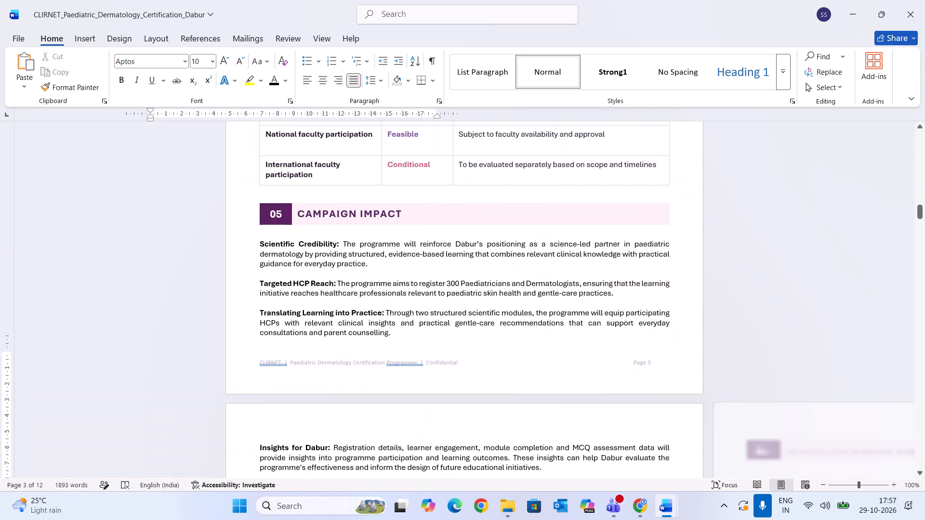
scroll(402, 273, "down", 3)
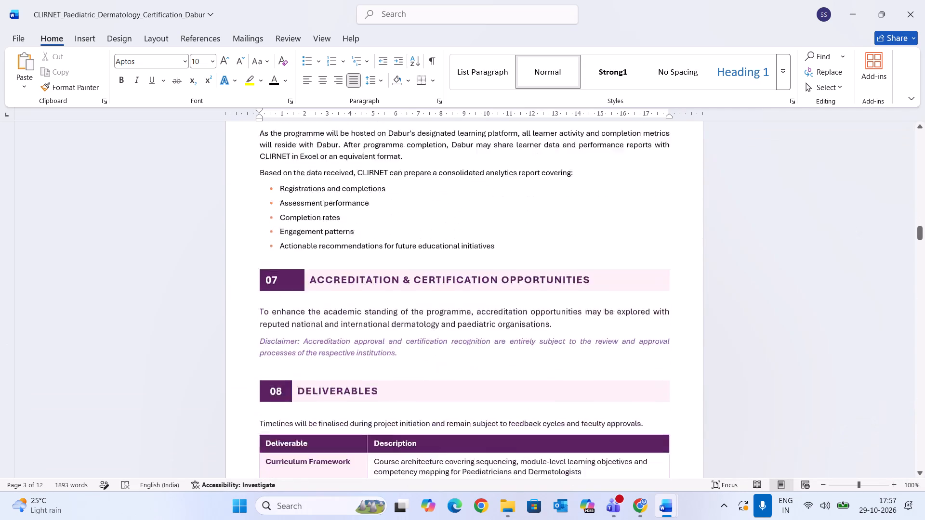
scroll(402, 273, "down", 4)
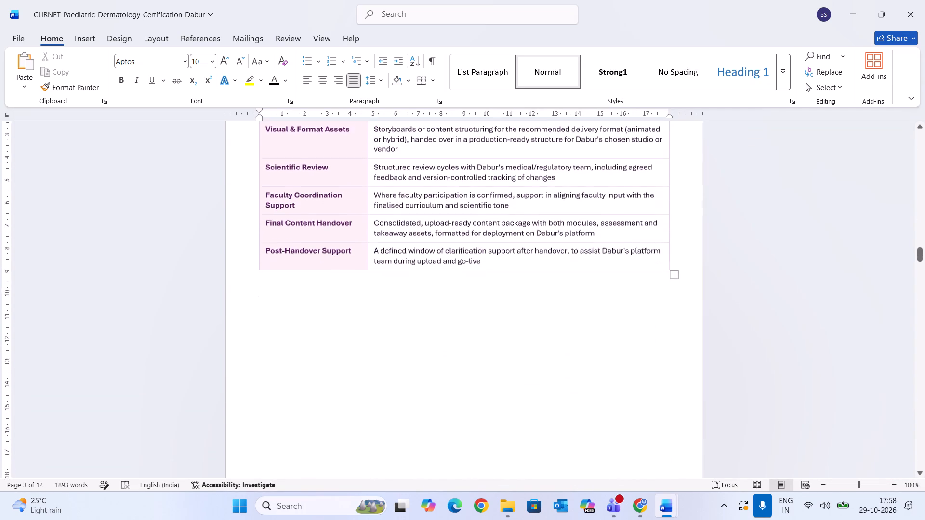
Copy the original 09 Budget Breakdown heading and paste it below the rebuilt deliverables table.
scroll(402, 273, "down", 1)
scroll(571, 373, "down", 5)
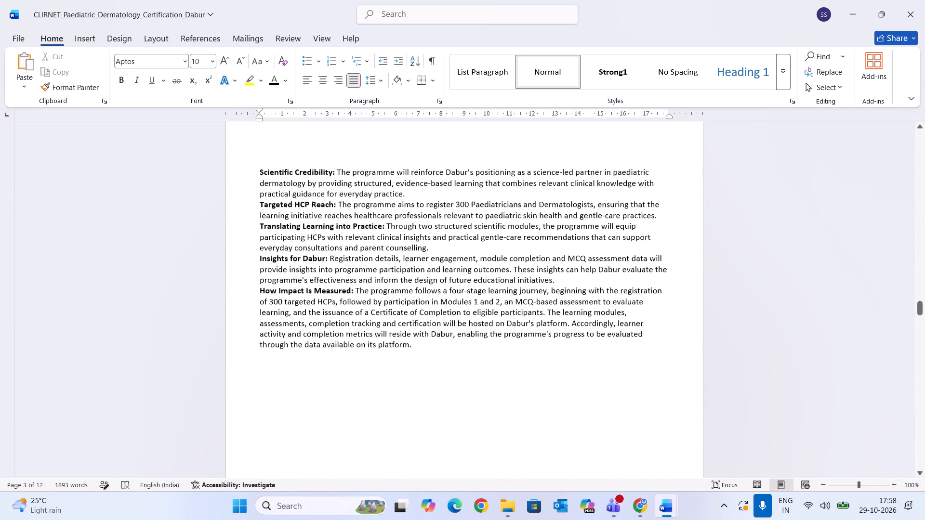
scroll(571, 373, "down", 7)
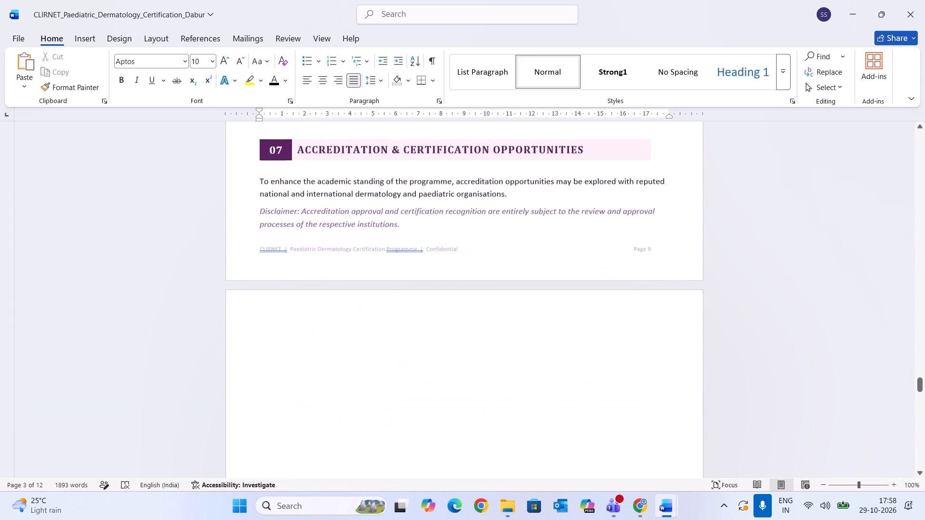
scroll(571, 373, "down", 7)
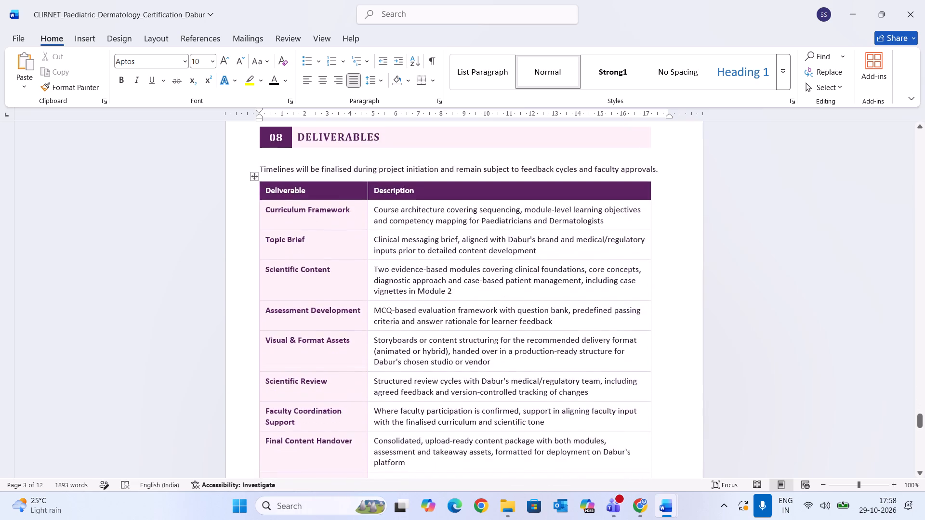
scroll(571, 373, "down", 5)
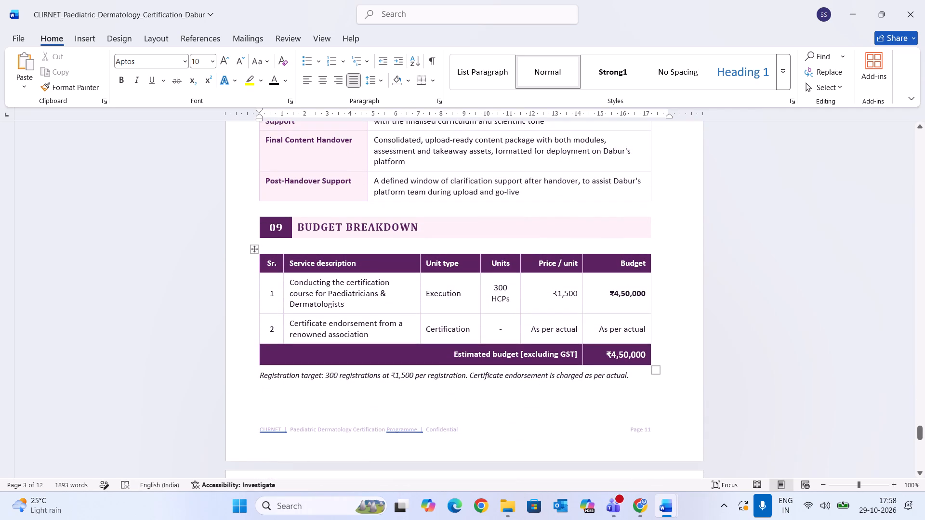
left_click(264, 226)
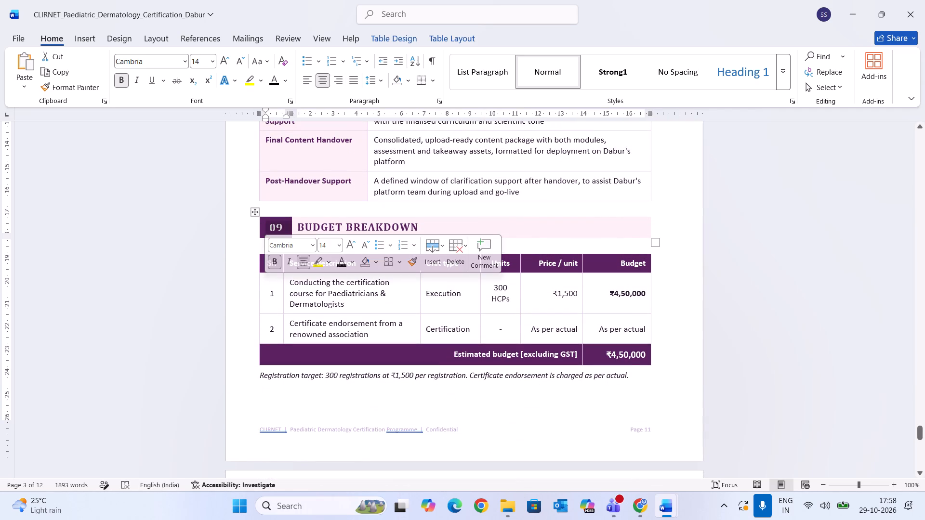
right_click(493, 216)
left_click(438, 216)
left_click(426, 228)
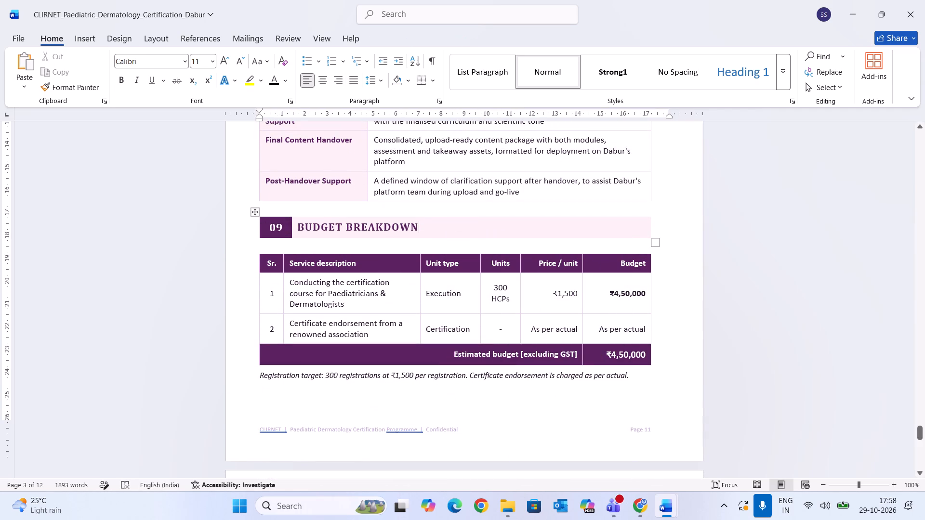
left_click_drag(423, 227, 261, 231)
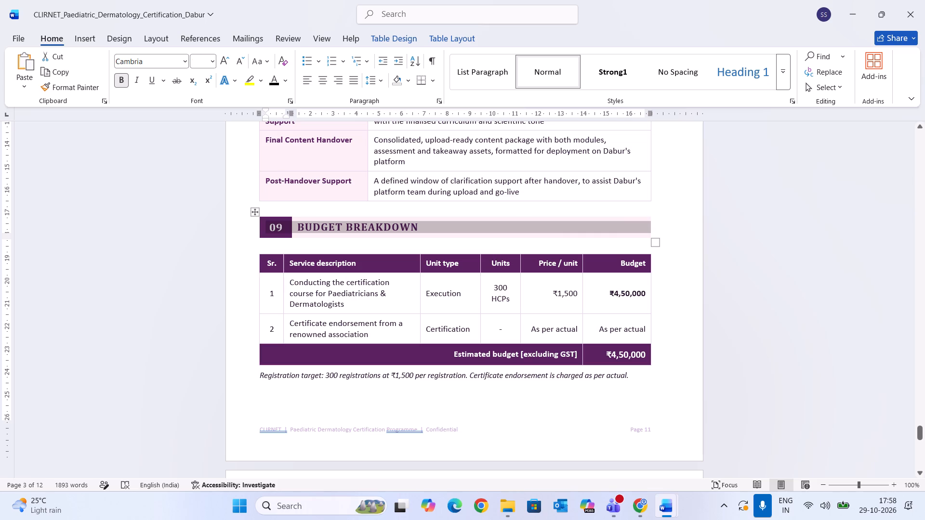
key("ctrl+c")
scroll(261, 231, "up", 8)
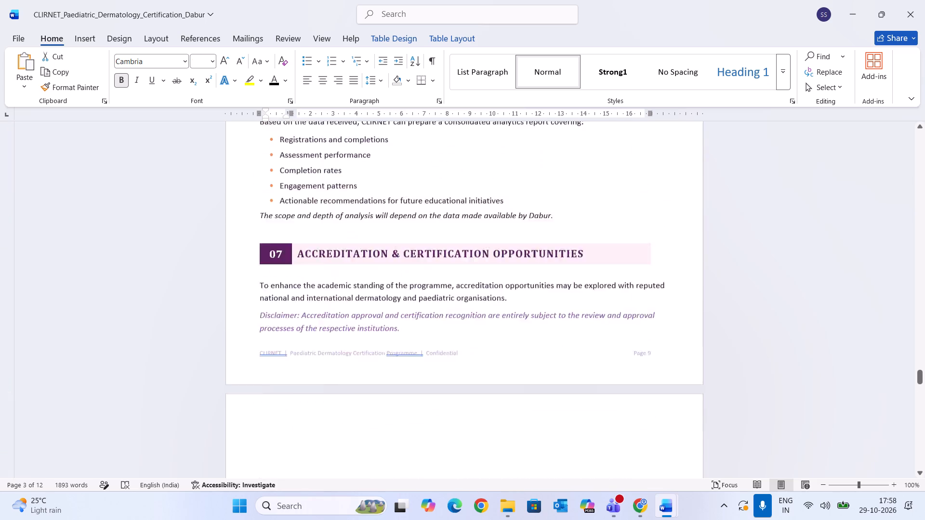
scroll(261, 231, "up", 6)
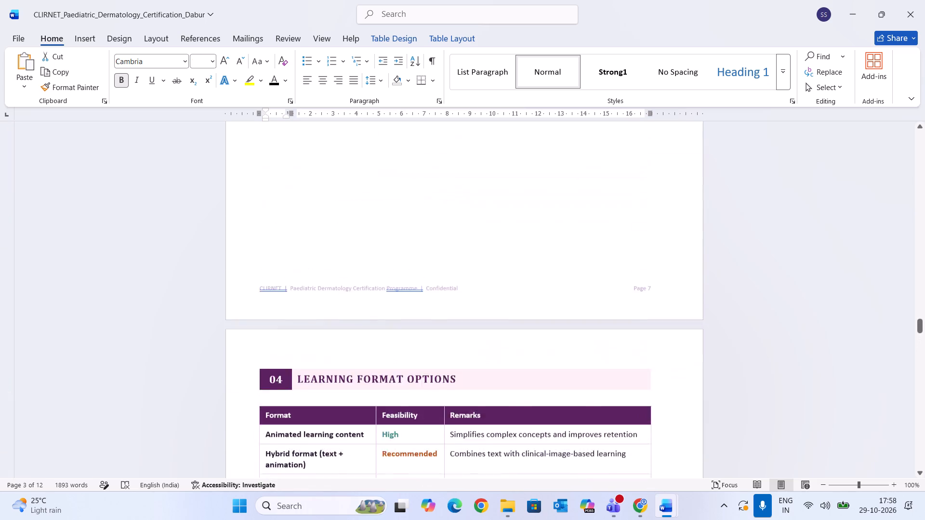
scroll(261, 231, "up", 6)
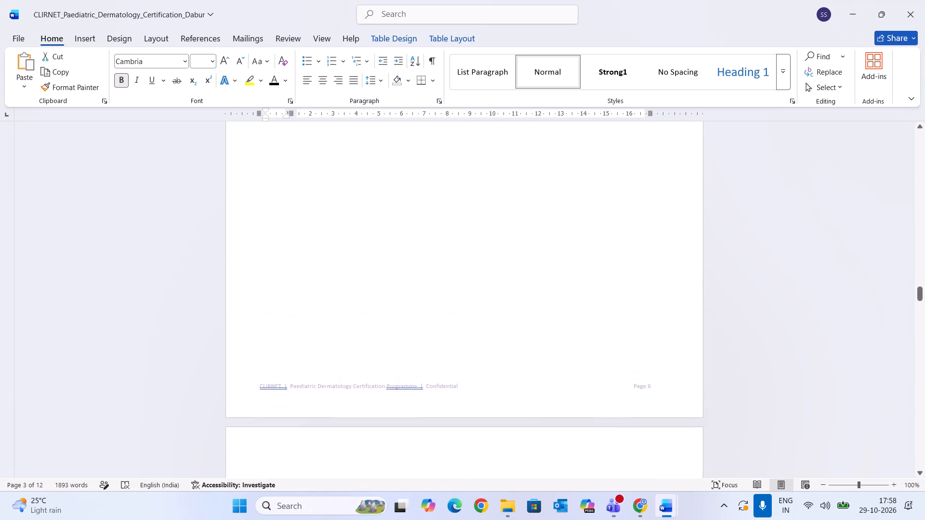
scroll(261, 231, "up", 6)
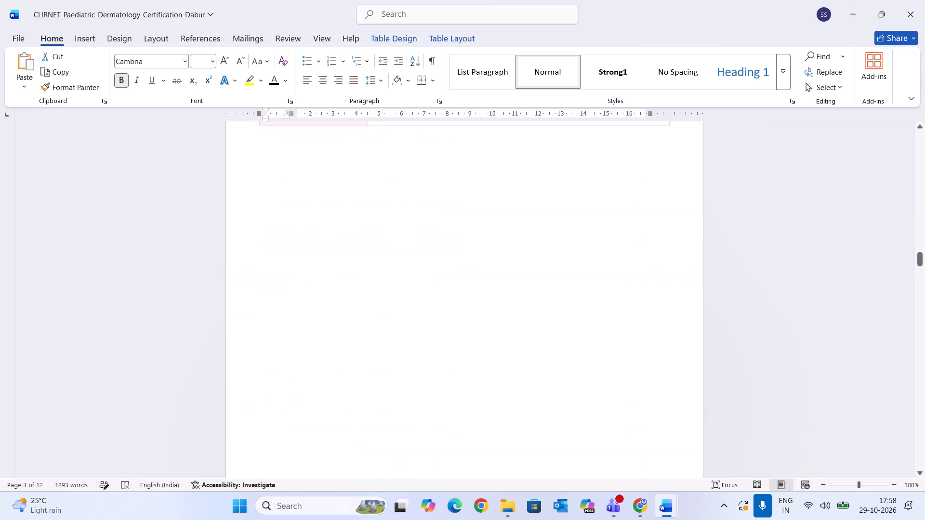
scroll(261, 231, "up", 3)
scroll(261, 231, "down", 1)
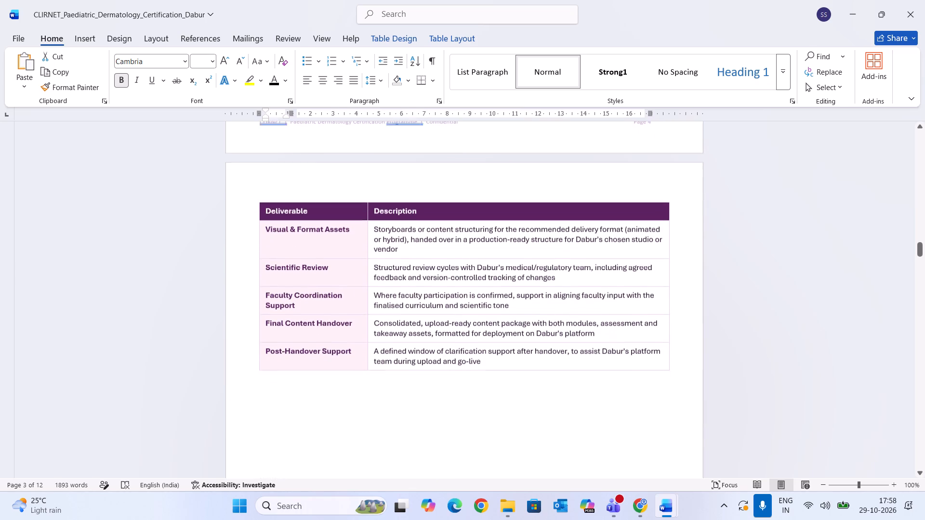
left_click(262, 396)
key("ctrl+v")
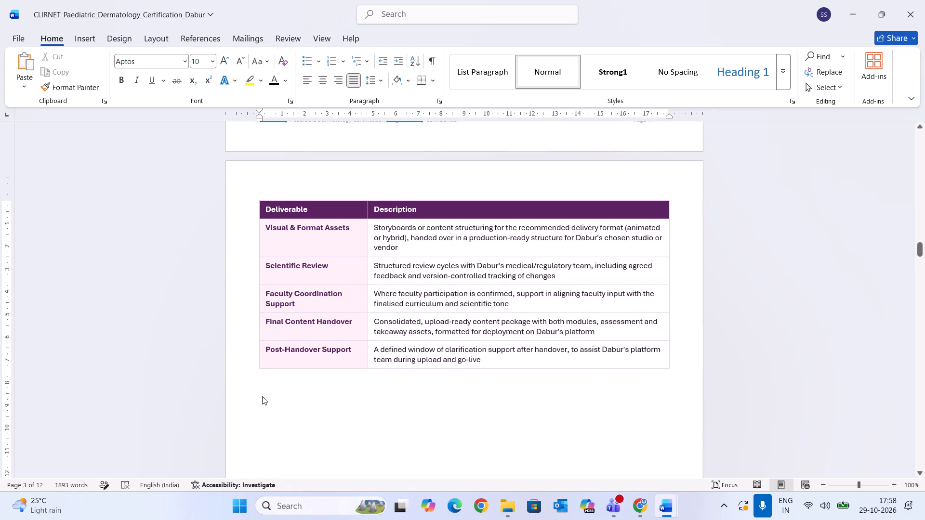
Widen the pasted 09 Budget Breakdown heading bar to match the width of the deliverables table above it.
left_click(589, 397)
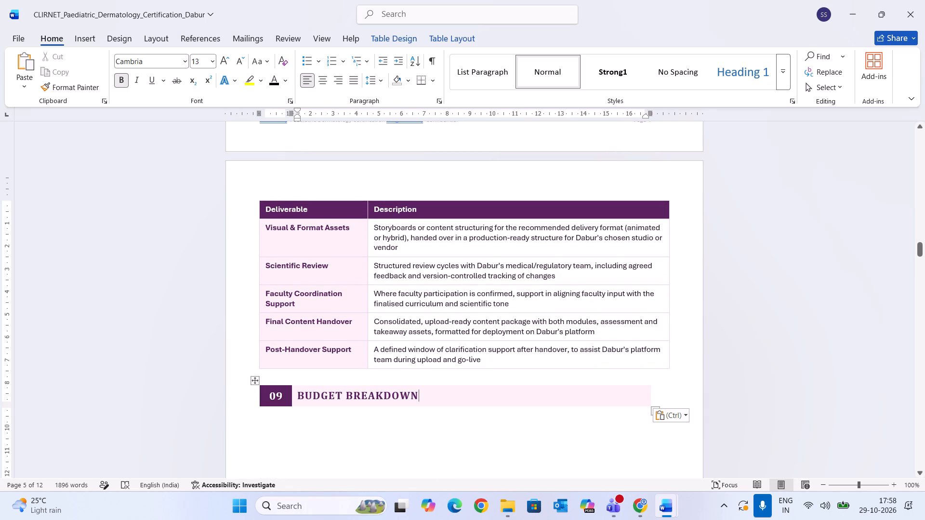
left_click_drag(650, 395, 669, 389)
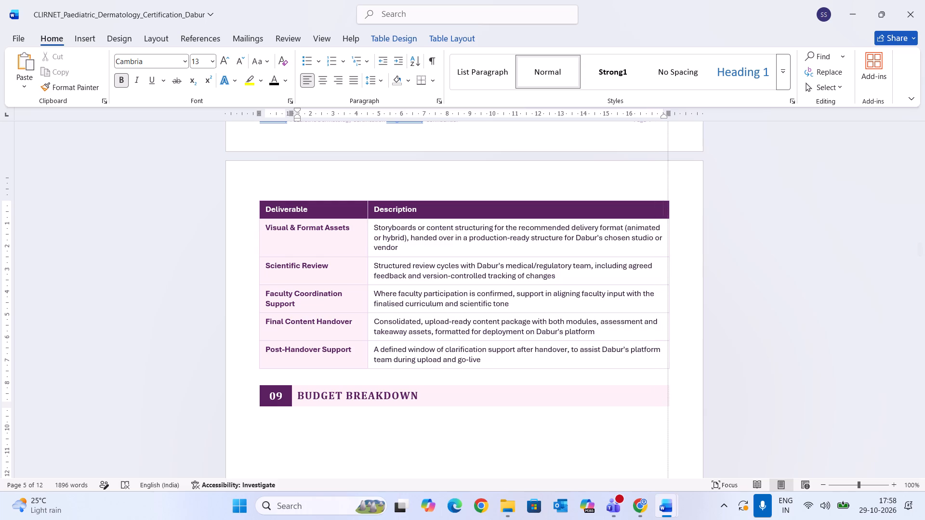
Extend the pasted 09 Budget Breakdown heading bar slightly so its edge lines up with the deliverables table above.
left_click_drag(669, 389, 670, 389)
Change the pasted 09 Budget Breakdown heading, including its number, to the Aptos font, keeping its original size.
left_click_drag(427, 399, 279, 395)
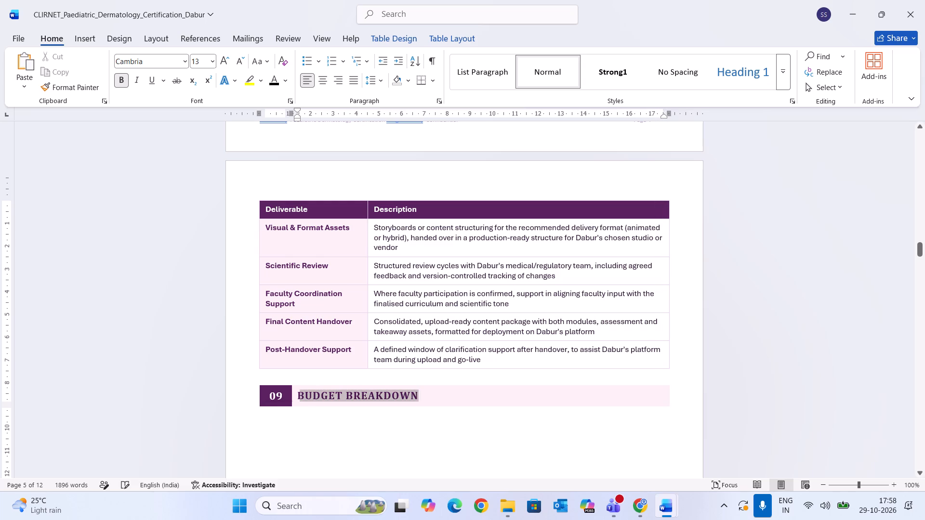
left_click_drag(279, 395, 269, 395)
left_click(215, 63)
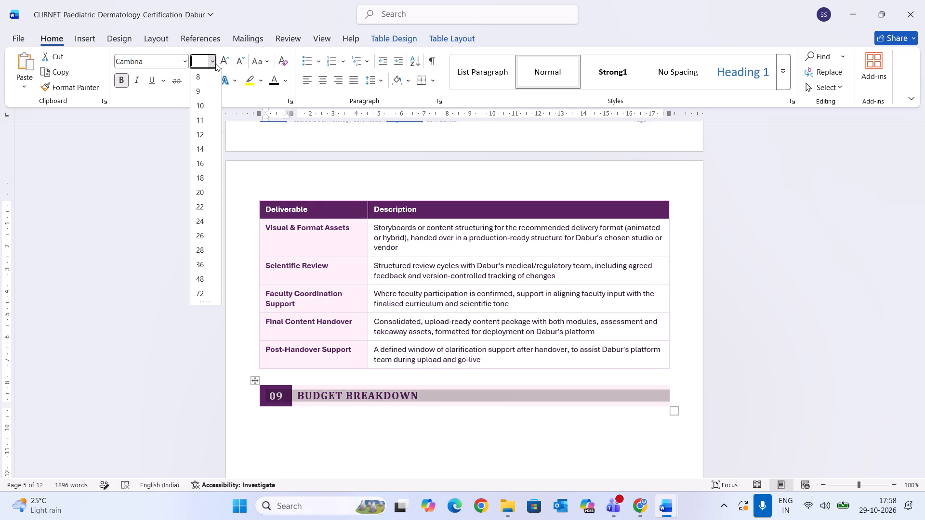
left_click(201, 108)
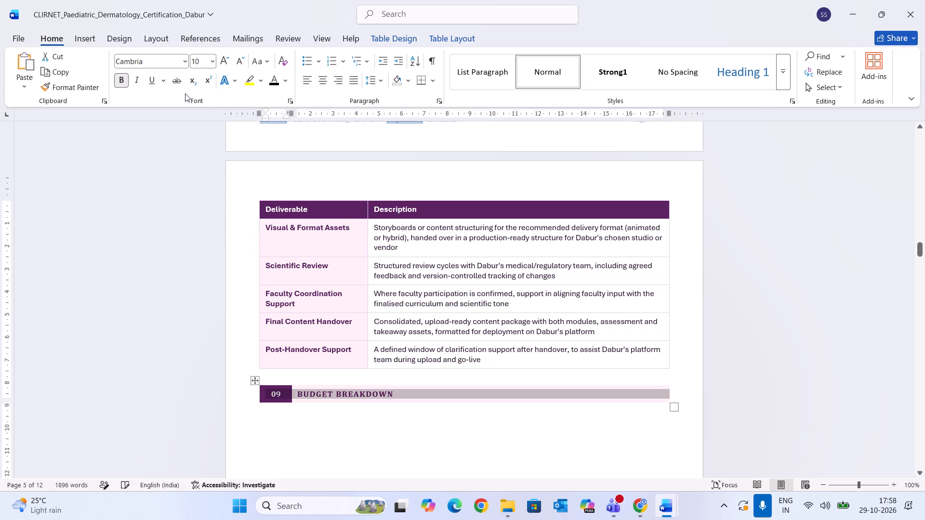
key("ctrl+z")
left_click(182, 62)
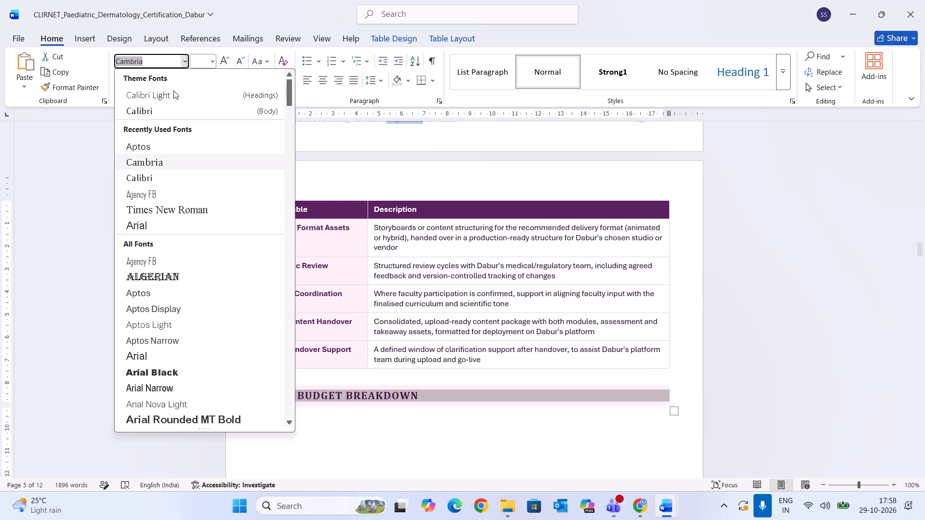
left_click(151, 143)
left_click(299, 431)
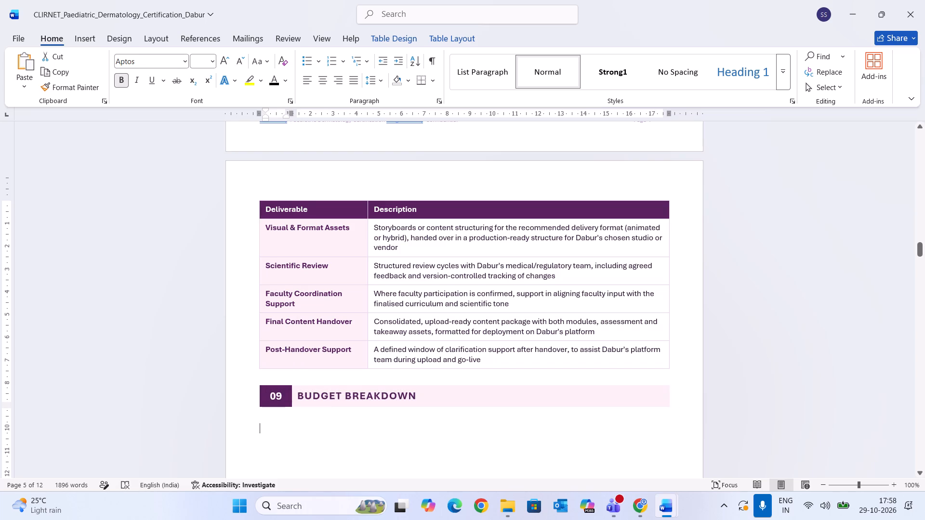
Copy the original budget table with its registration target note and paste it below the rebuilt 09 Budget Breakdown heading.
scroll(299, 431, "down", 6)
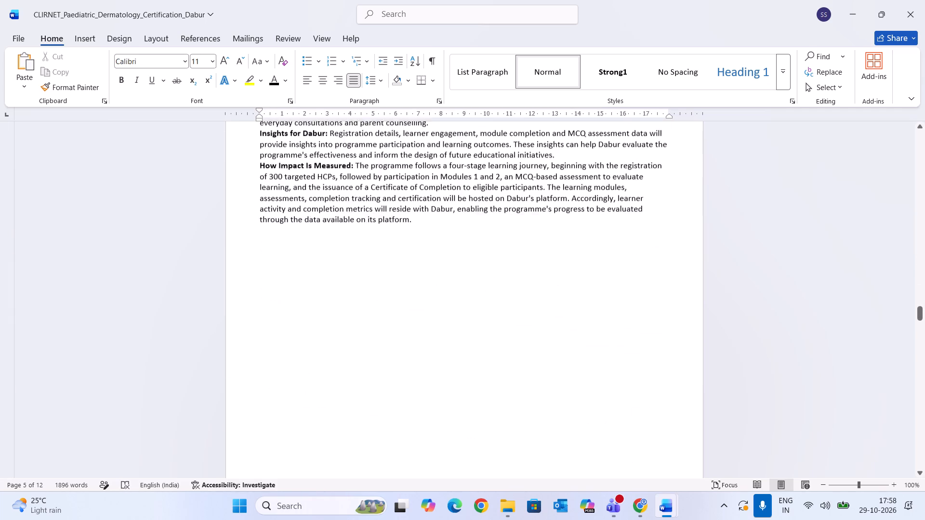
scroll(299, 431, "down", 7)
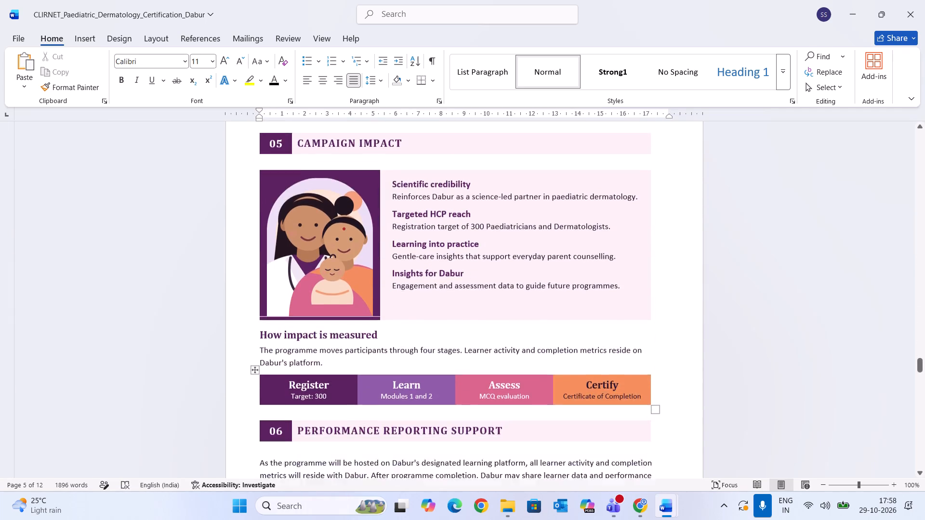
scroll(299, 431, "down", 7)
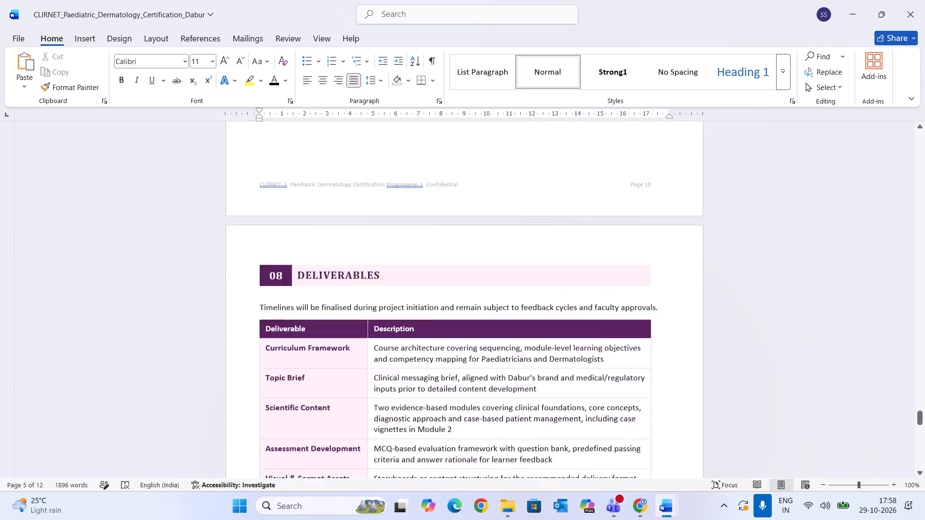
scroll(299, 431, "down", 6)
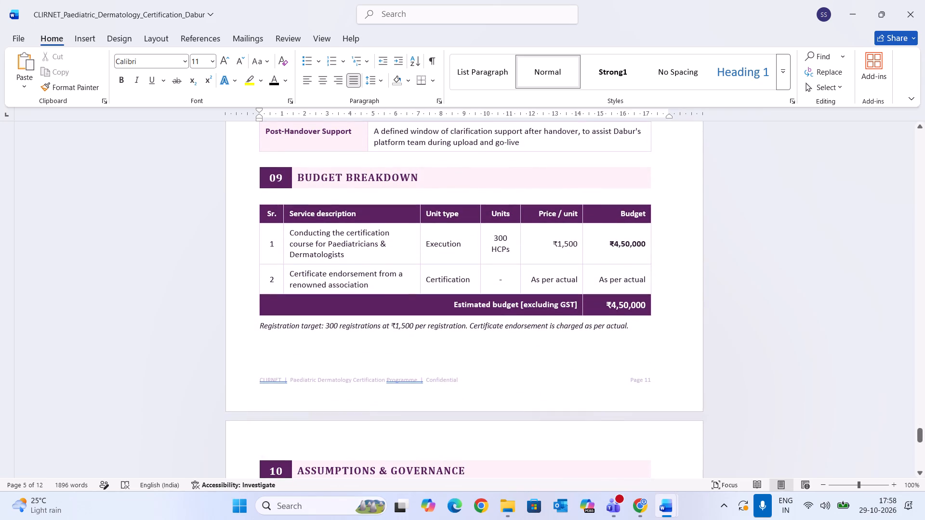
left_click(259, 205)
left_click(375, 303)
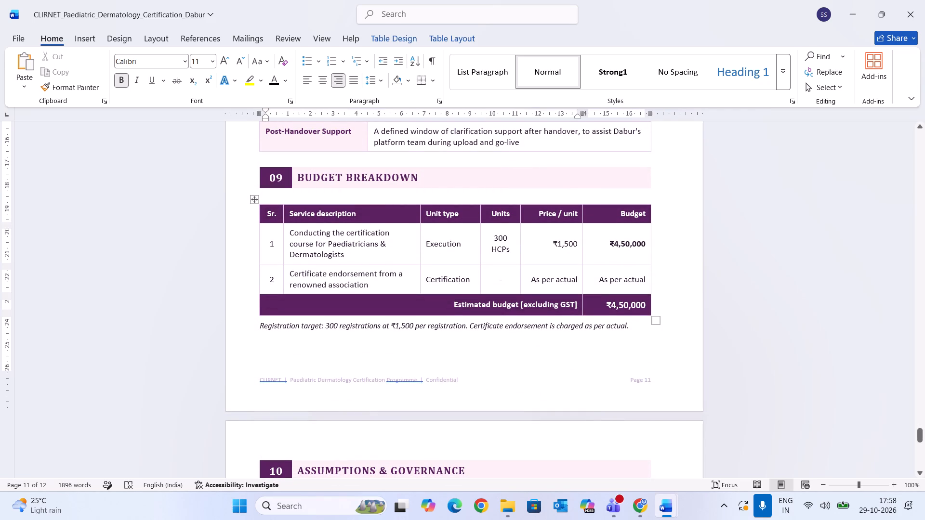
left_click_drag(267, 214, 640, 316)
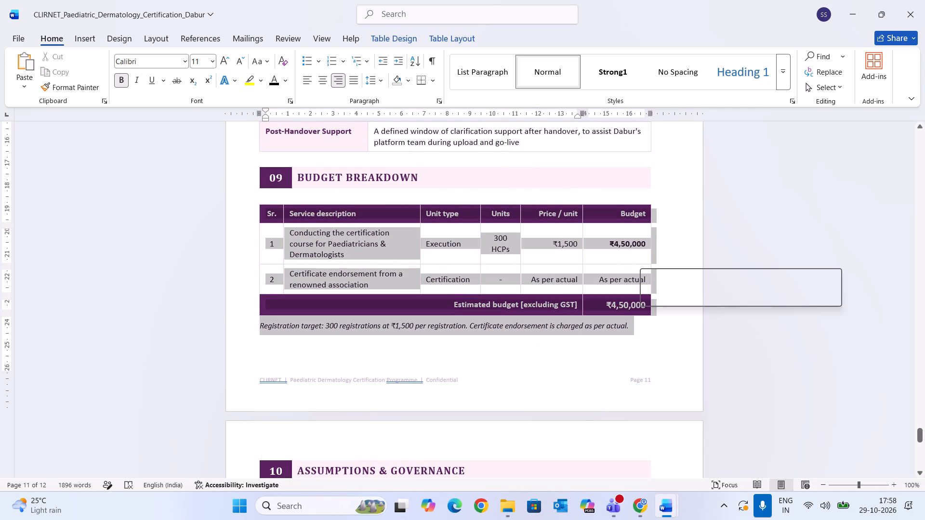
key("ctrl+c")
left_click(640, 316, "ctrl")
scroll(640, 316, "up", 3)
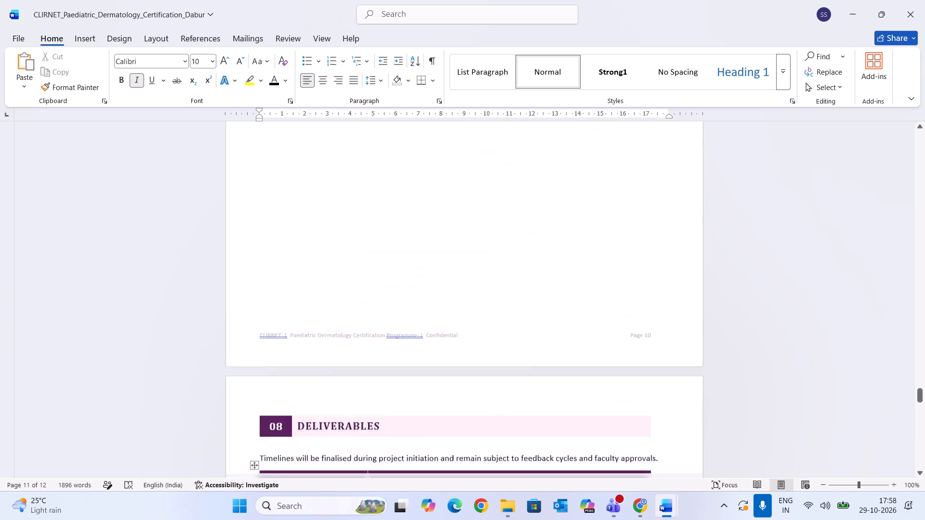
scroll(640, 316, "up", 5)
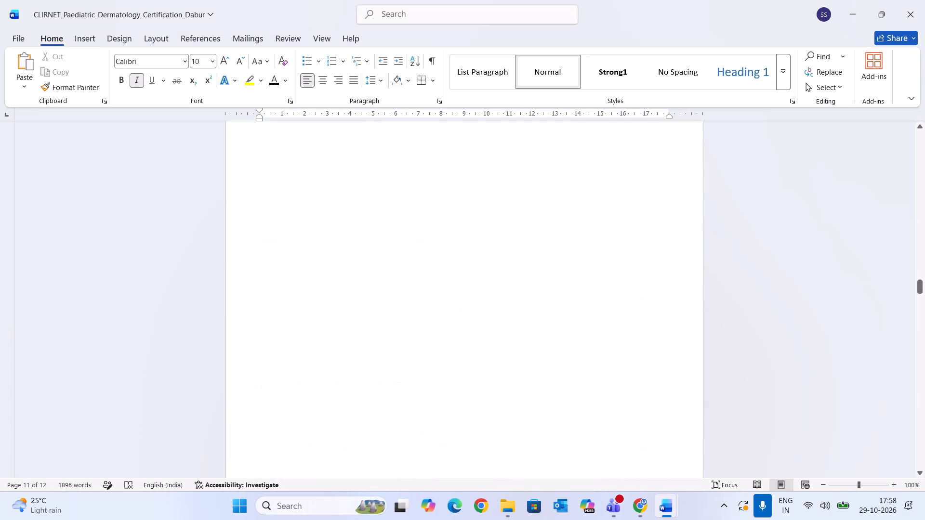
scroll(640, 316, "up", 5)
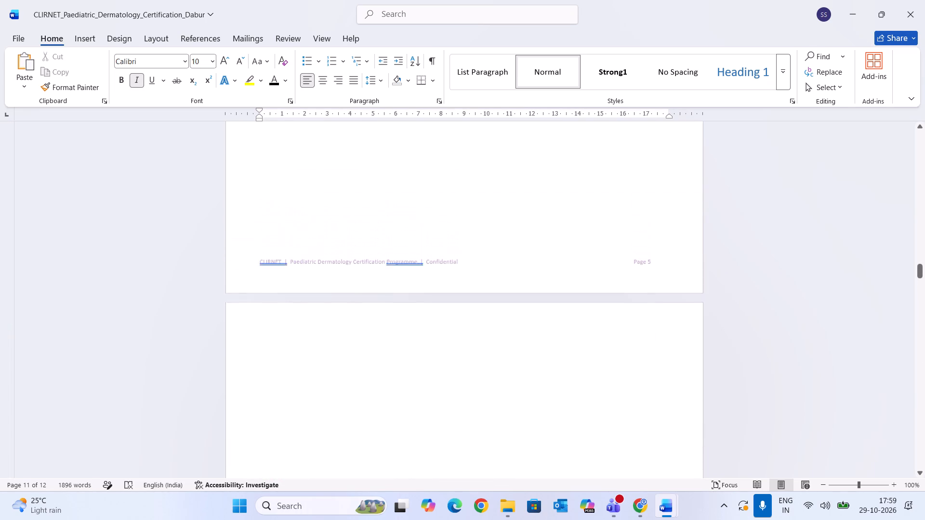
scroll(640, 316, "up", 3)
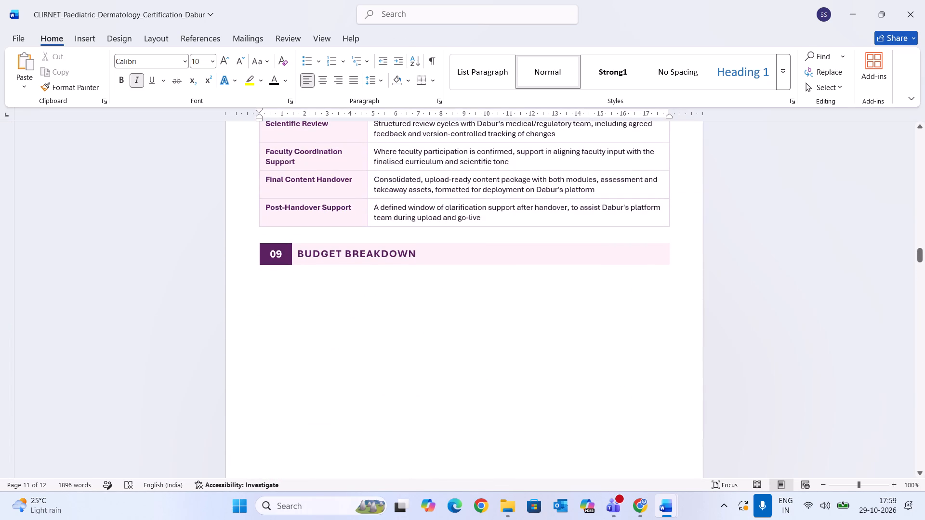
left_click(281, 294)
key("ctrl+v")
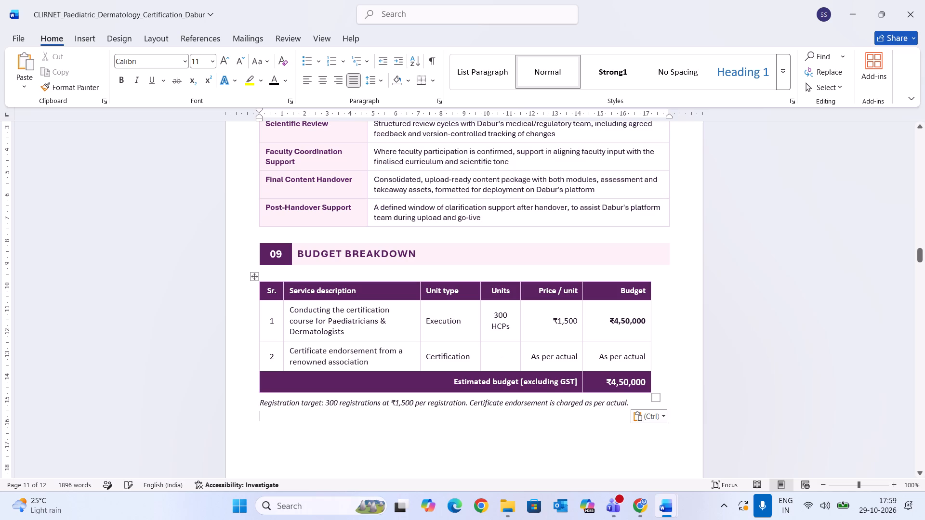
Insert a blank row between rows 1 and 2 of the pasted budget table.
left_click(400, 370)
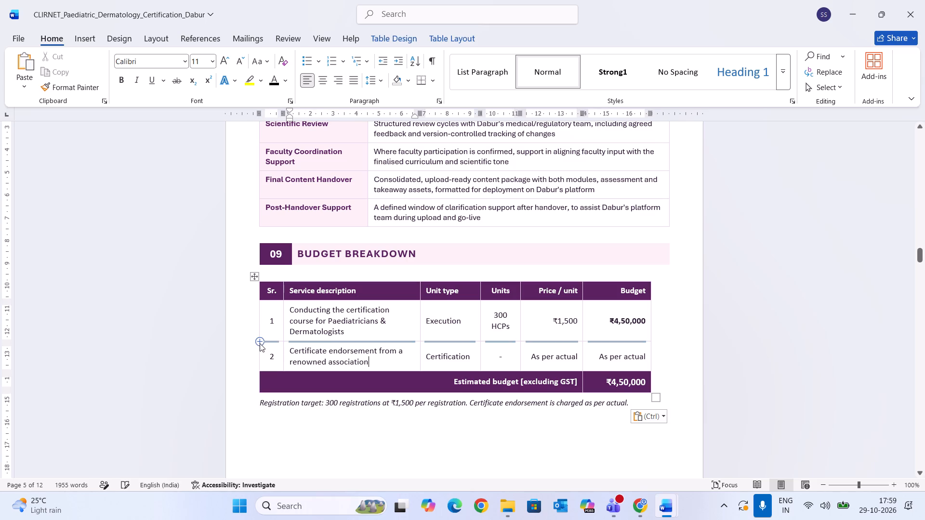
left_click(260, 343)
left_click(697, 388)
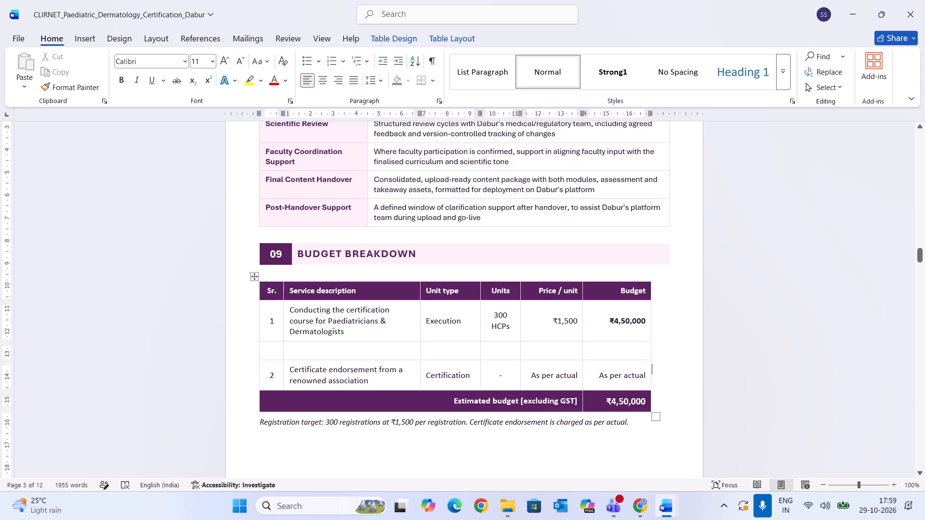
Widen the Budget column so the pasted budget table matches the width of the 09 heading bar.
left_click(651, 341)
left_click_drag(651, 350, 660, 350)
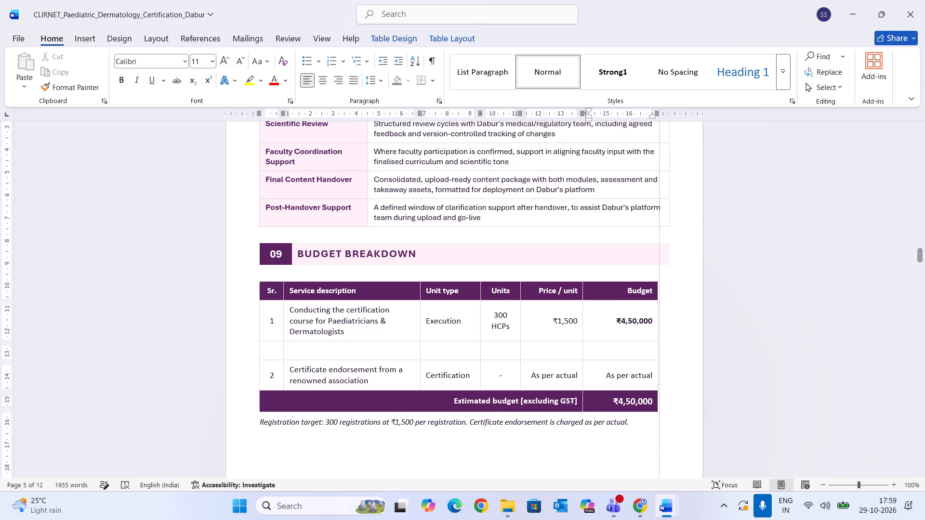
left_click_drag(660, 350, 670, 348)
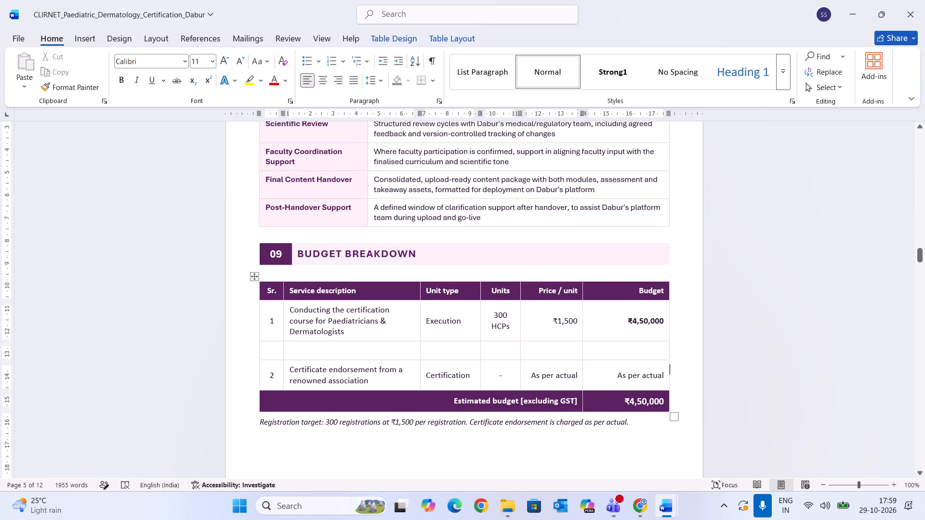
Widen the Units column to fit 300 HCPs on one line and shift the Price / unit column's far border to fit As per actual.
left_click_drag(519, 288, 524, 287)
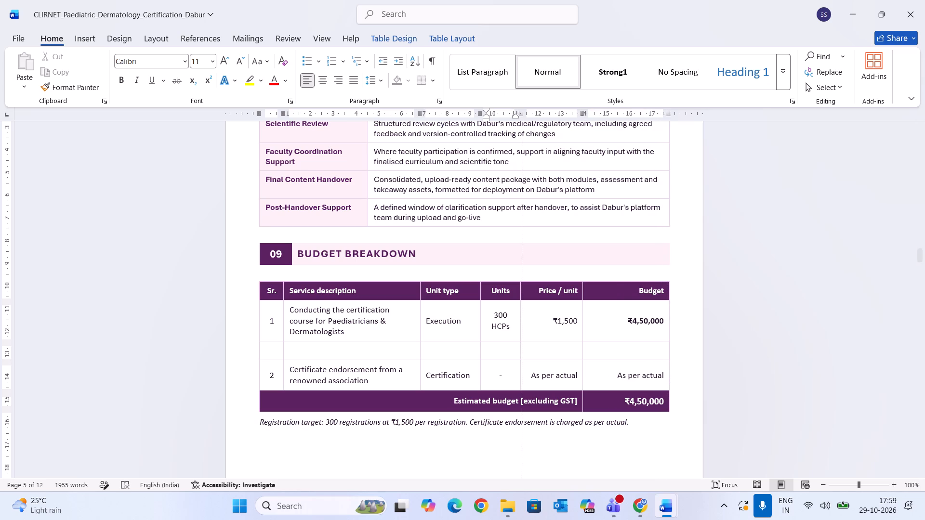
left_click_drag(524, 287, 530, 285)
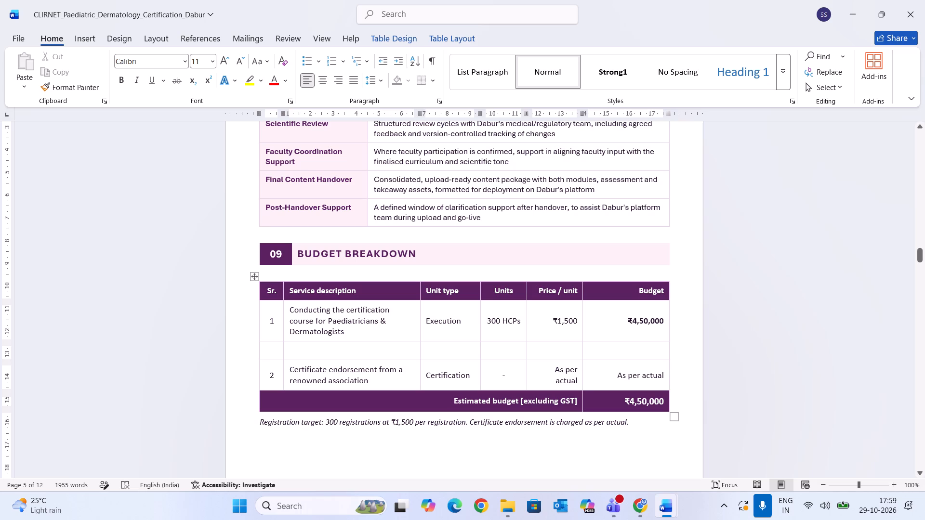
left_click_drag(581, 290, 590, 287)
left_click(752, 381)
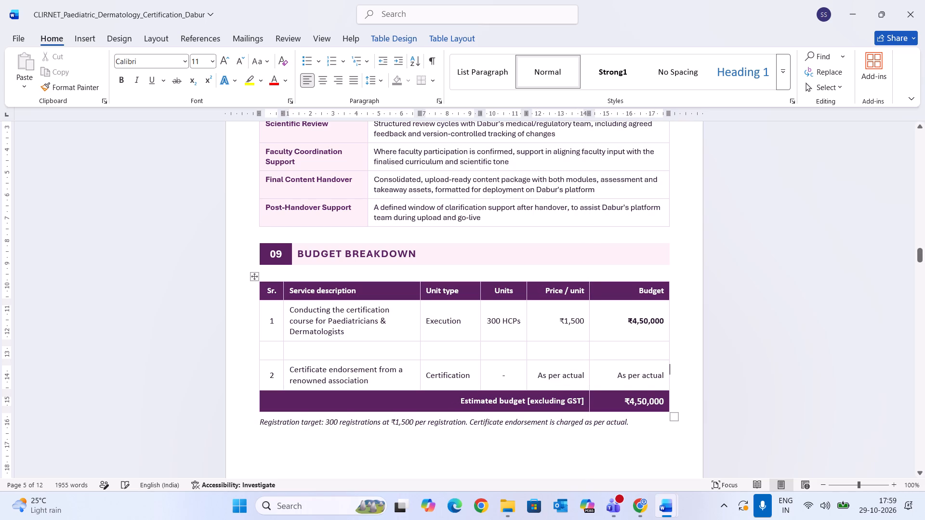
Copy the Course Module Setup, Tech Integration & Certificate Support row from the CLIRNET_Certification_Course_for_Dabur_Dermatology document into the budget table's blank row.
scroll(752, 381, "down", 1)
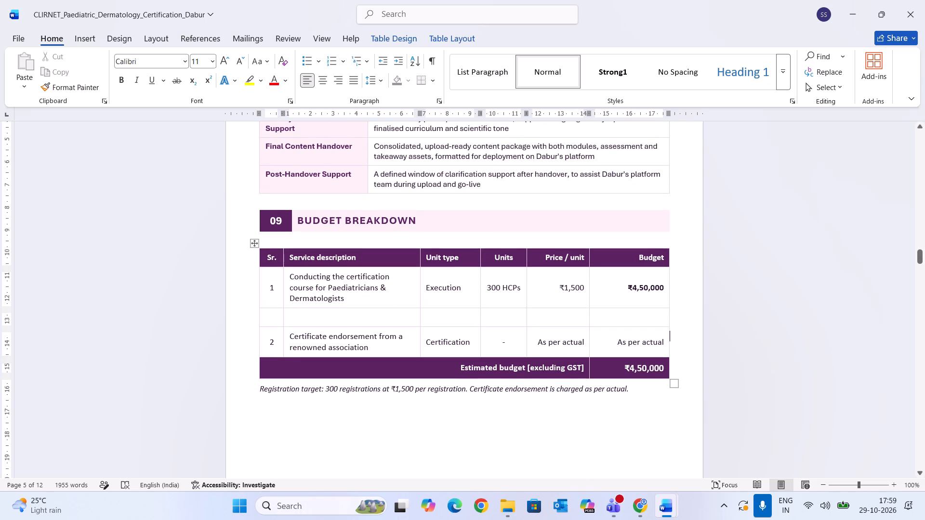
left_click(274, 315)
left_click(669, 517)
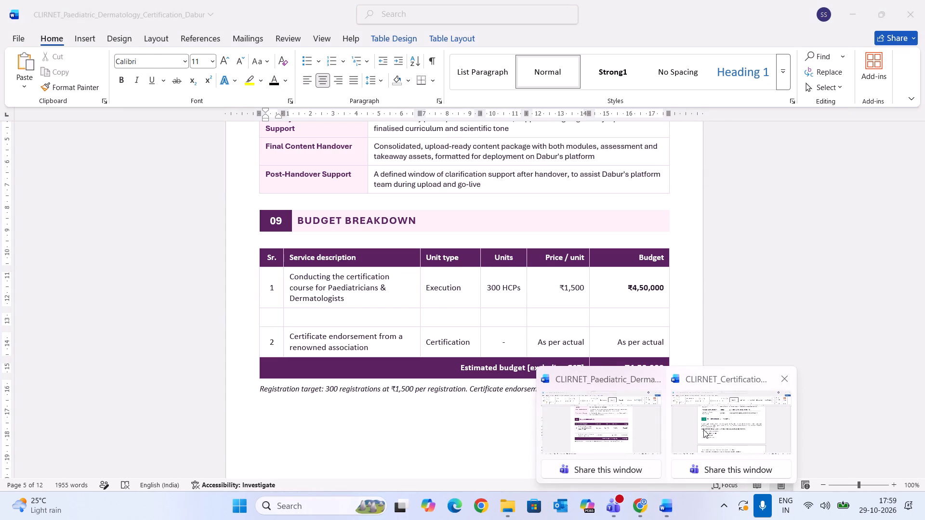
left_click(703, 426)
scroll(693, 359, "down", 5)
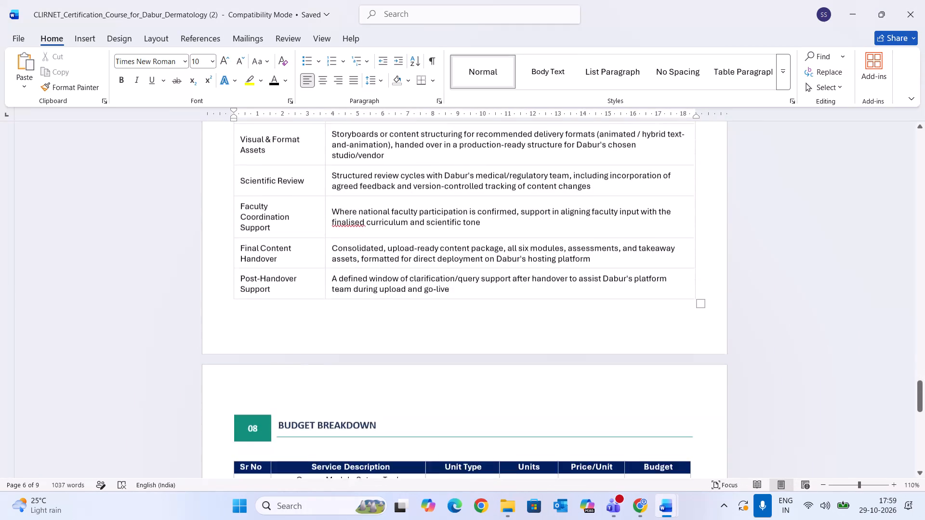
scroll(693, 359, "down", 1)
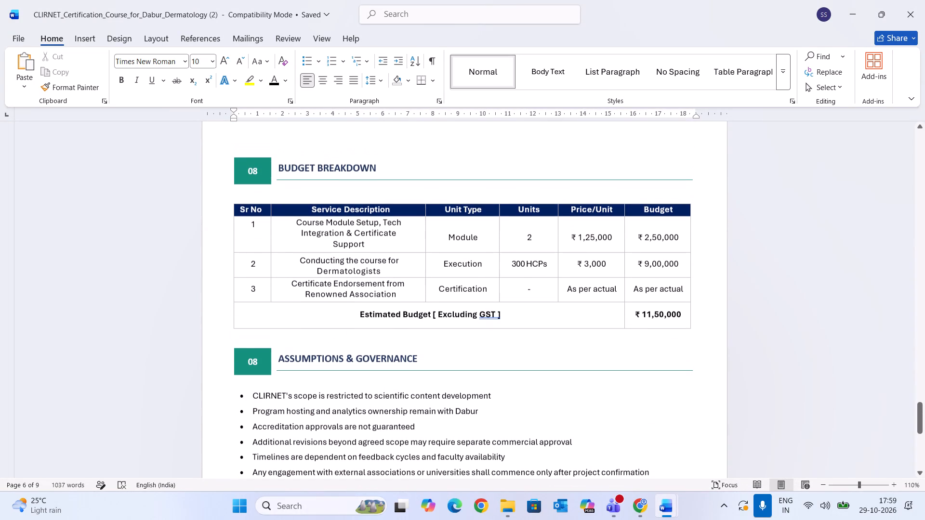
left_click_drag(248, 226, 688, 229)
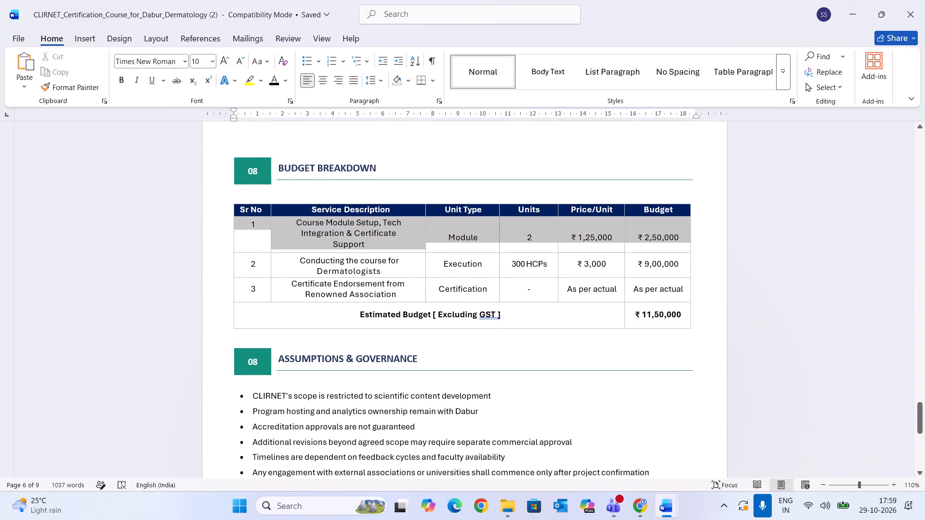
left_click_drag(688, 229, 687, 233)
key("ctrl+c")
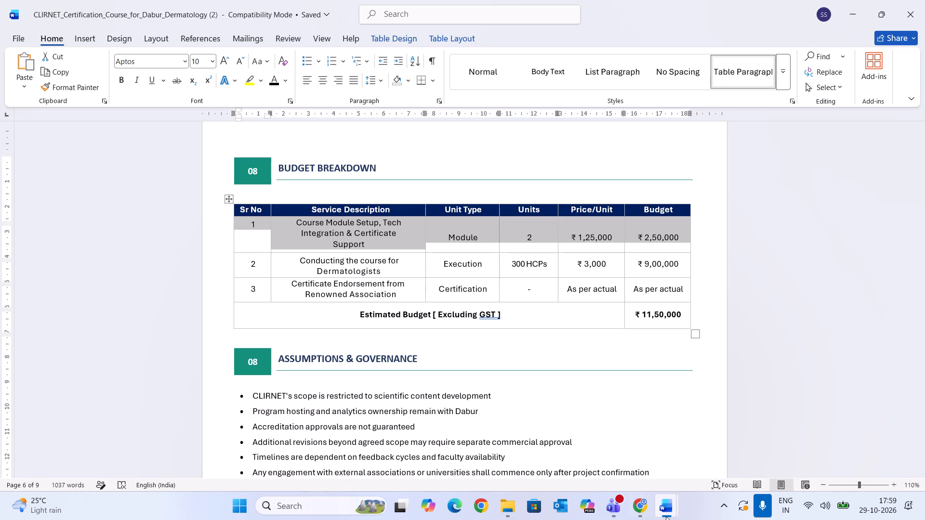
left_click(598, 417)
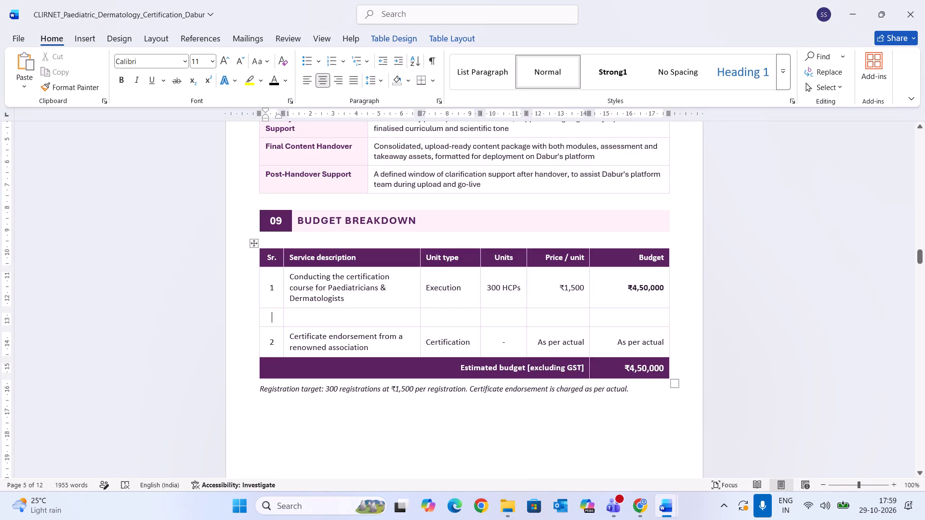
key("ctrl+v")
left_click(323, 327)
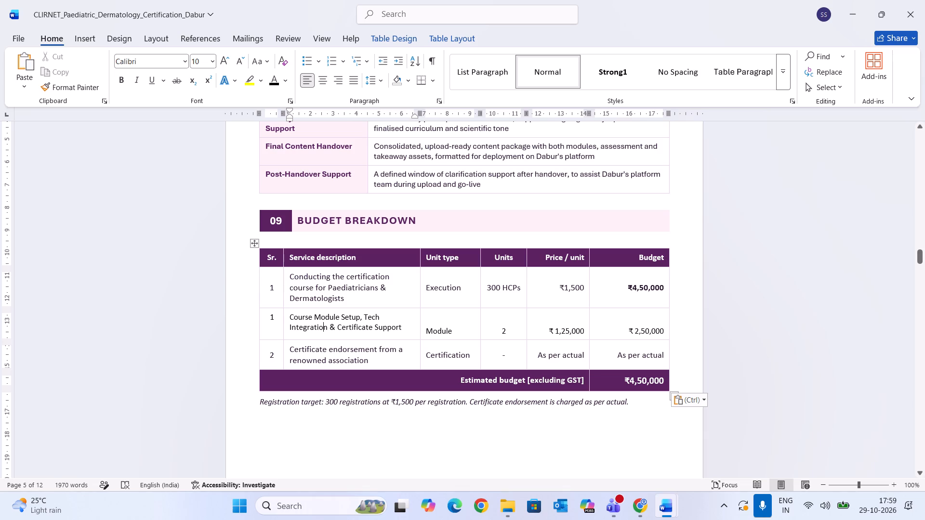
Delete "& Dermatologists" from the certification course description in the budget table's first row.
left_click_drag(379, 285, 385, 293)
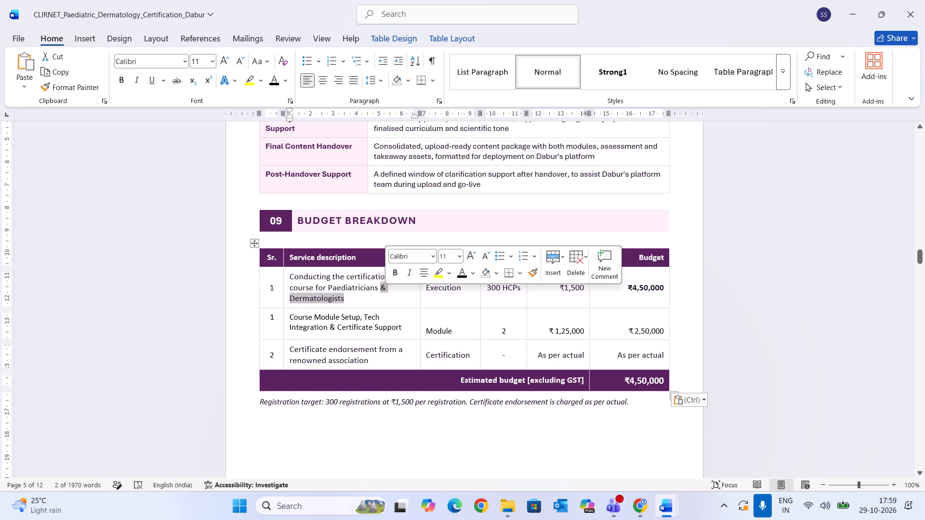
key("BackSpace")
left_click(382, 285)
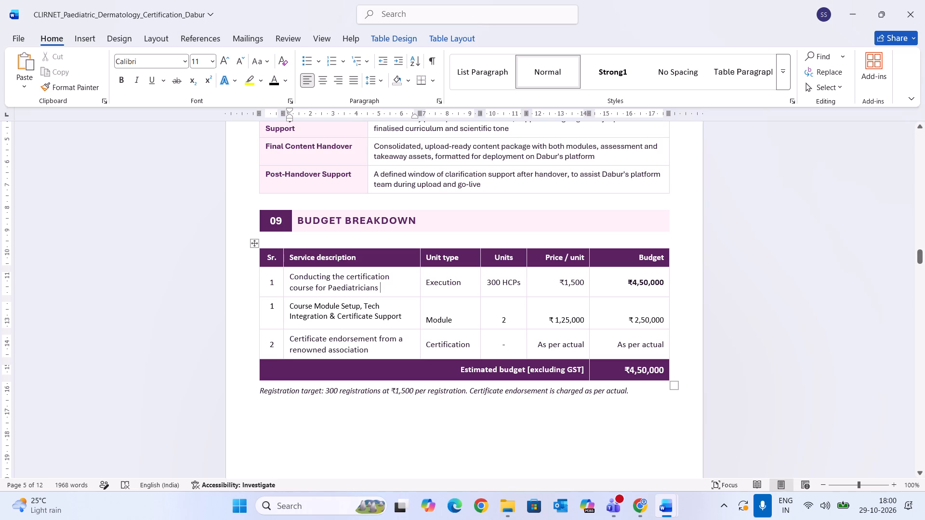
Set the font size of the entire budget table to 10.
left_click_drag(266, 255, 628, 366)
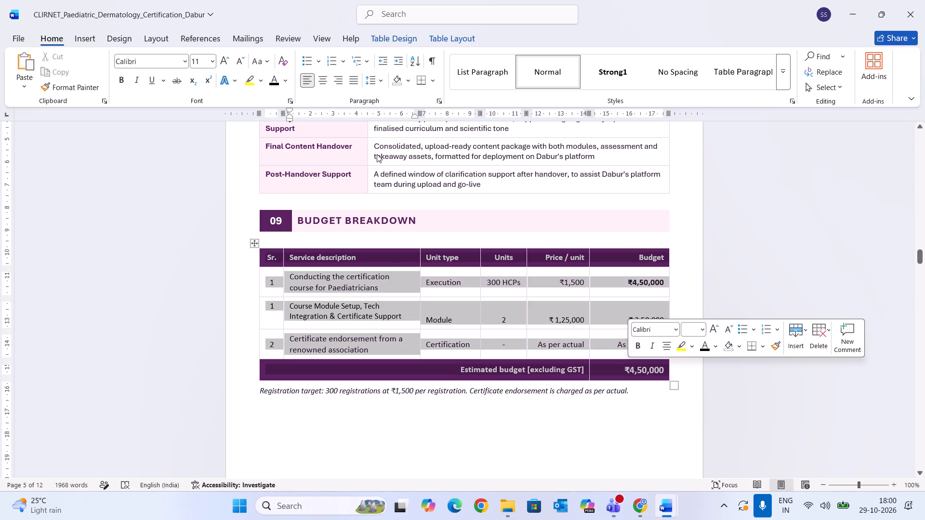
left_click(213, 64)
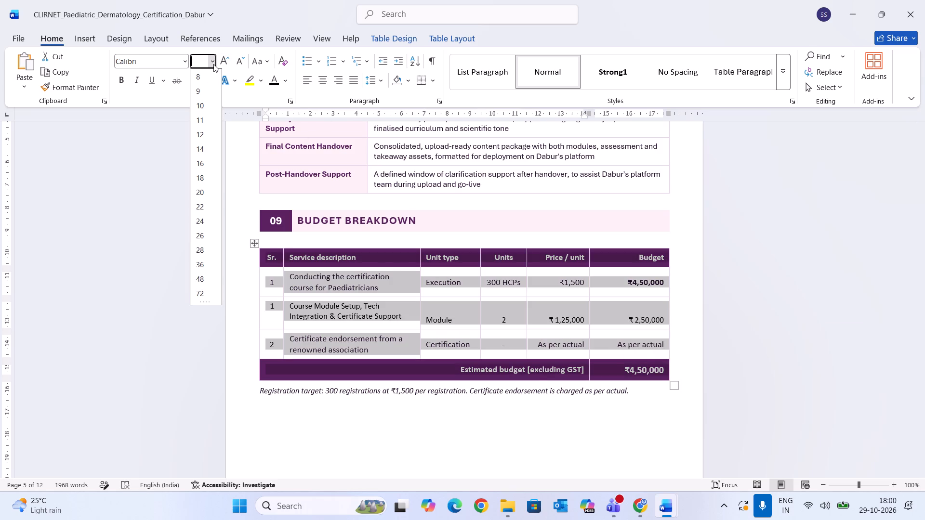
left_click(203, 106)
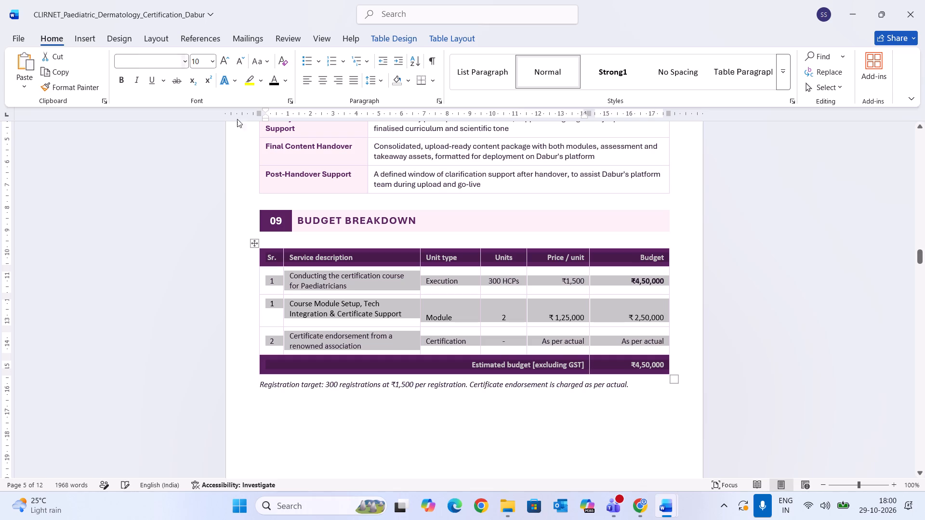
Renumber the Course Module Setup row as 2 and the Certificate endorsement row as 3 in the Sr. column.
left_click(277, 304)
left_click(277, 304)
left_click(277, 304)
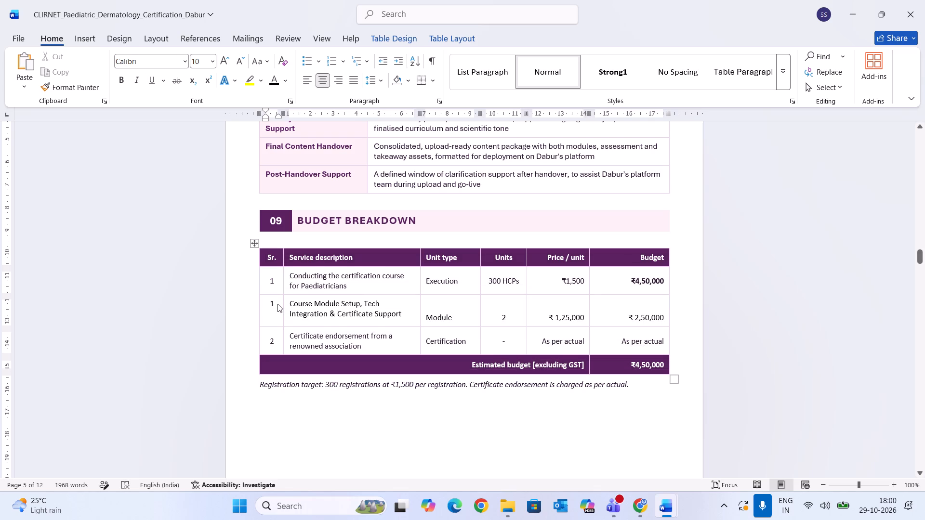
key("BackSpace")
key("2")
left_click(282, 343)
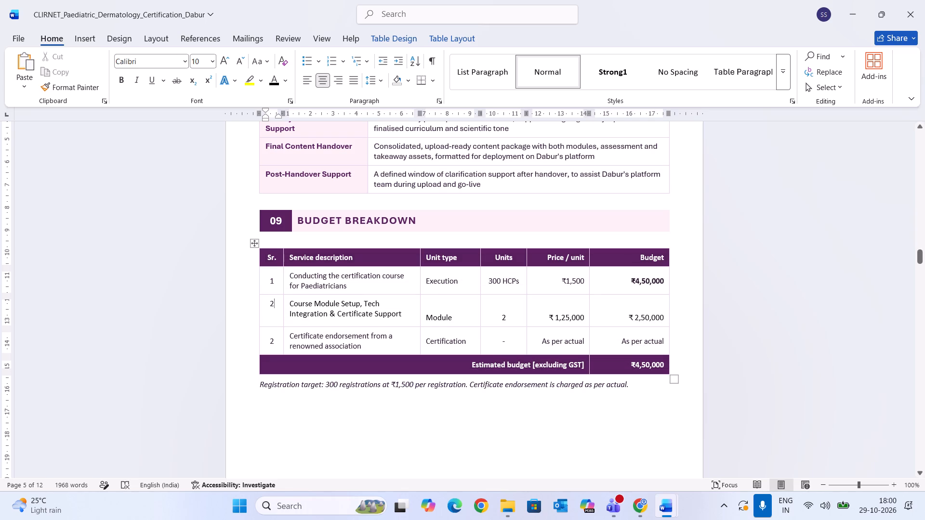
left_click(275, 342)
key("BackSpace")
key("3")
Format the three service rows of the budget table in Aptos with black text.
left_click_drag(269, 277, 580, 300)
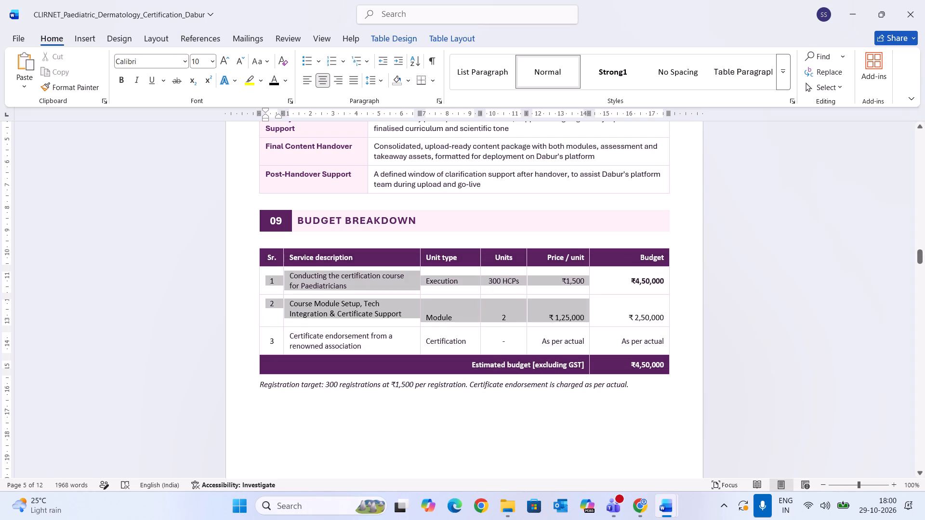
left_click_drag(580, 300, 644, 338)
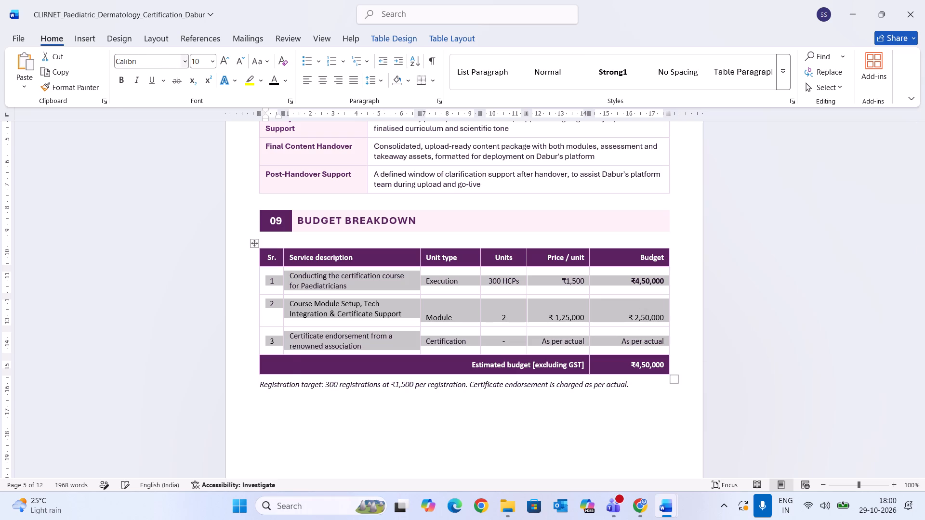
left_click(185, 60)
left_click(153, 143)
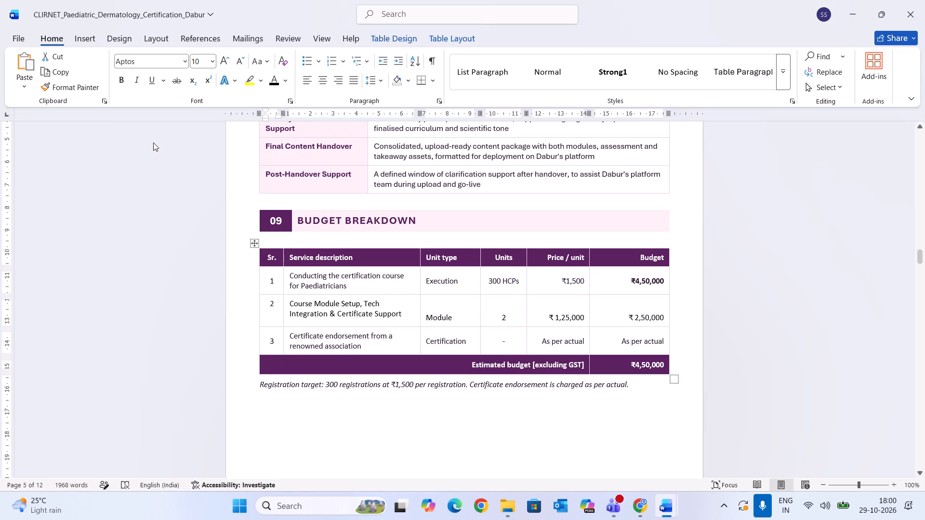
left_click(273, 82)
left_click(512, 409)
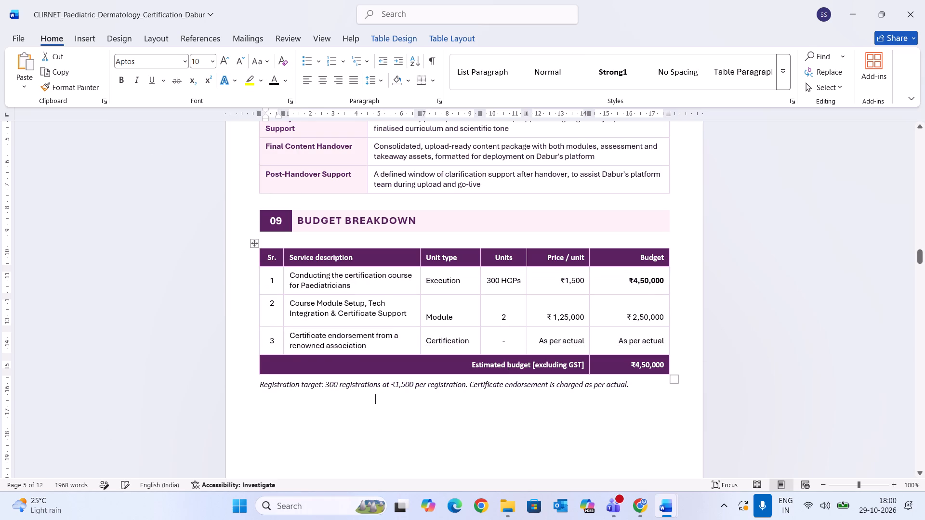
Change the Estimated budget [excluding GST] amount to ₹7,00,000.
left_click(663, 364)
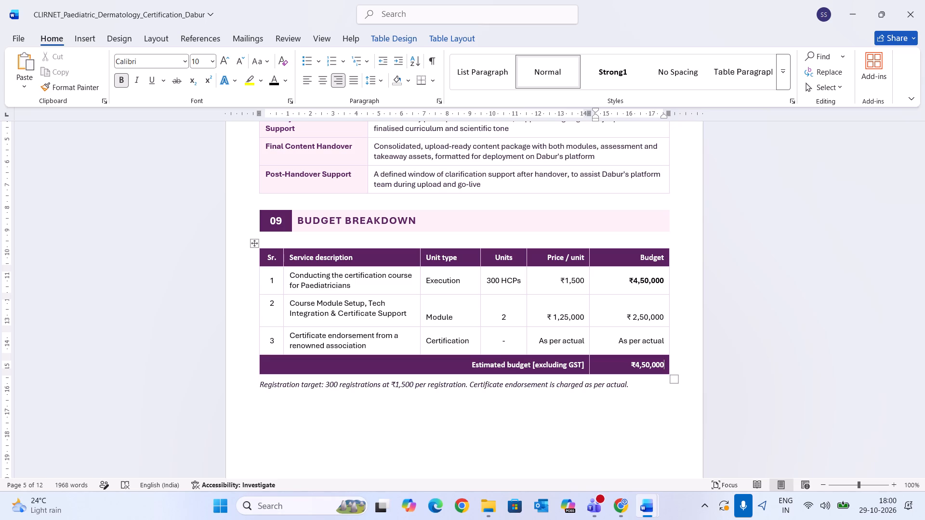
left_click(639, 365)
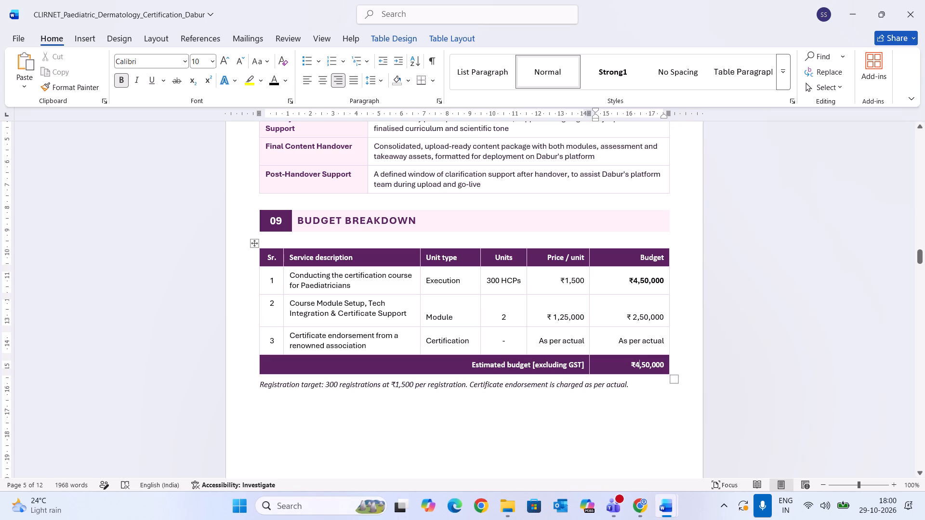
key("BackSpace")
key("7")
left_click(644, 362)
key("BackSpace")
key("0")
left_click(582, 386)
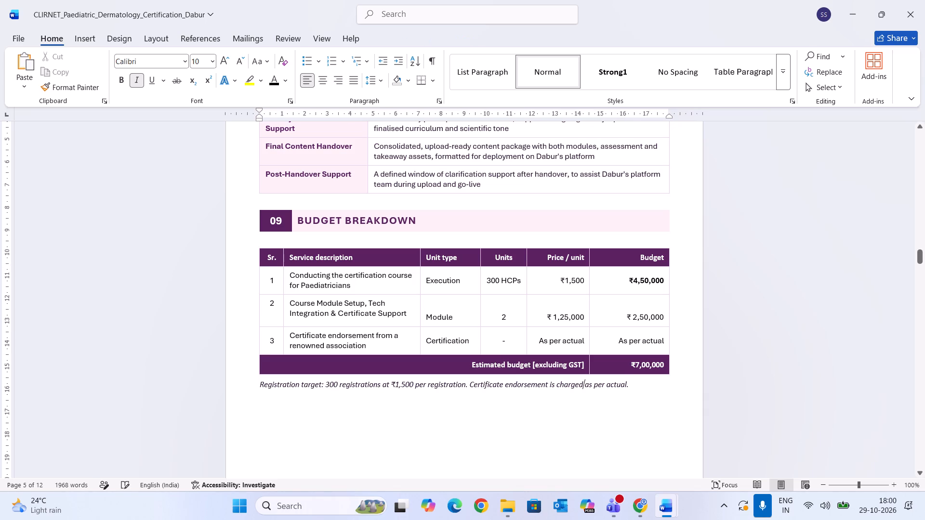
Set the Estimated budget row's label and amount in Aptos.
left_click_drag(468, 362, 643, 362)
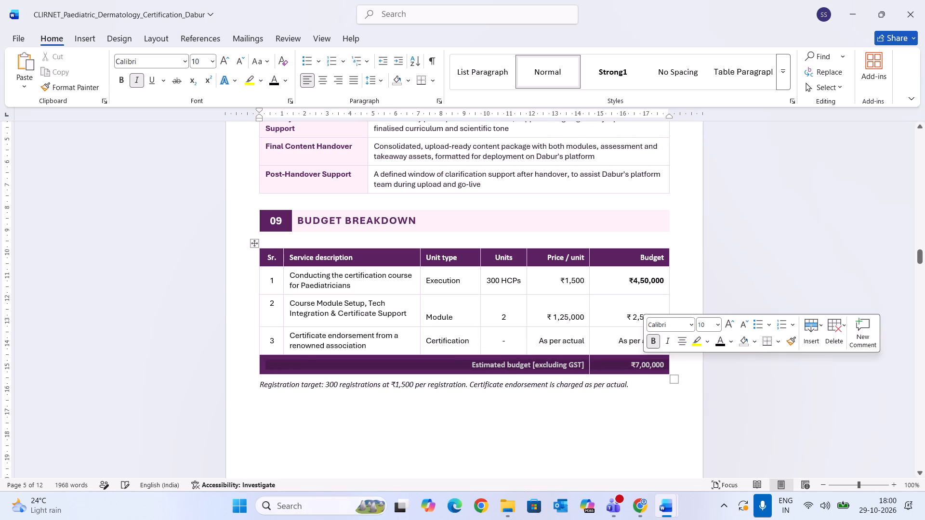
left_click(187, 63)
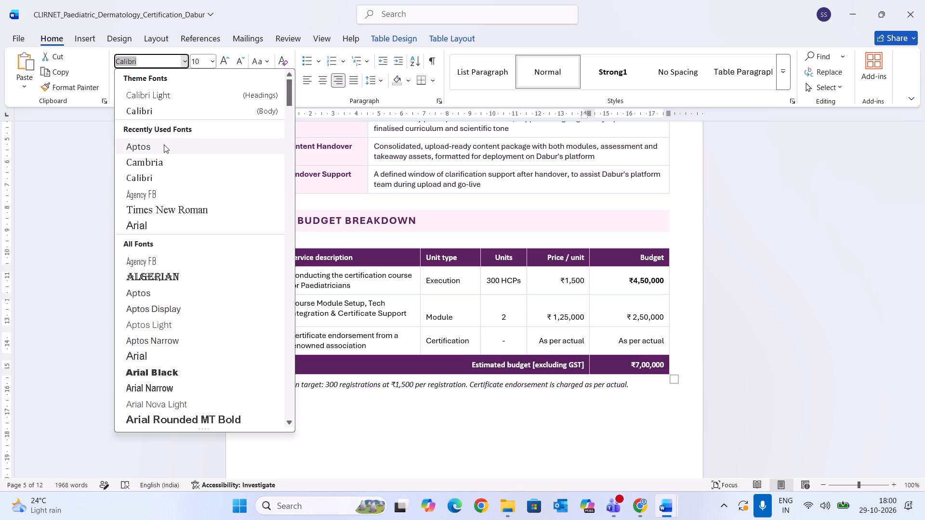
left_click(163, 145)
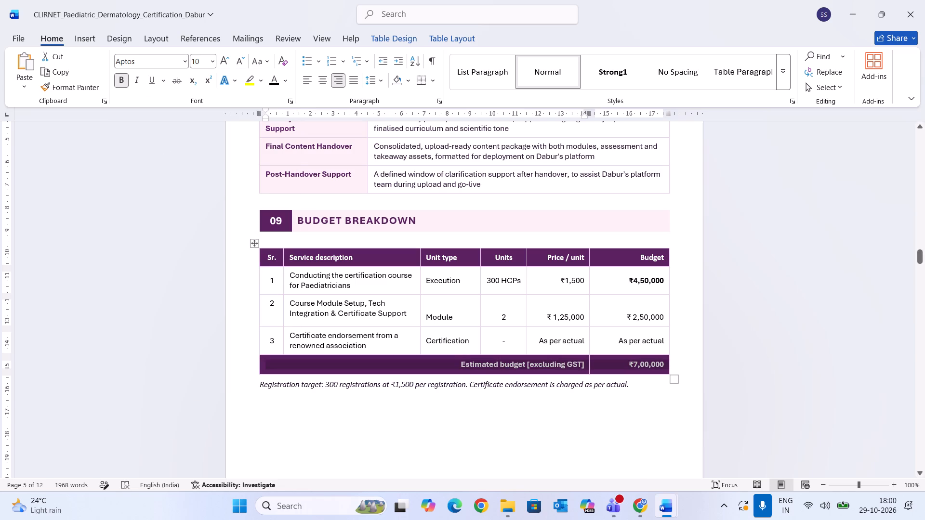
Set the budget table's header row, from Sr. to Budget, in Aptos.
left_click(264, 257)
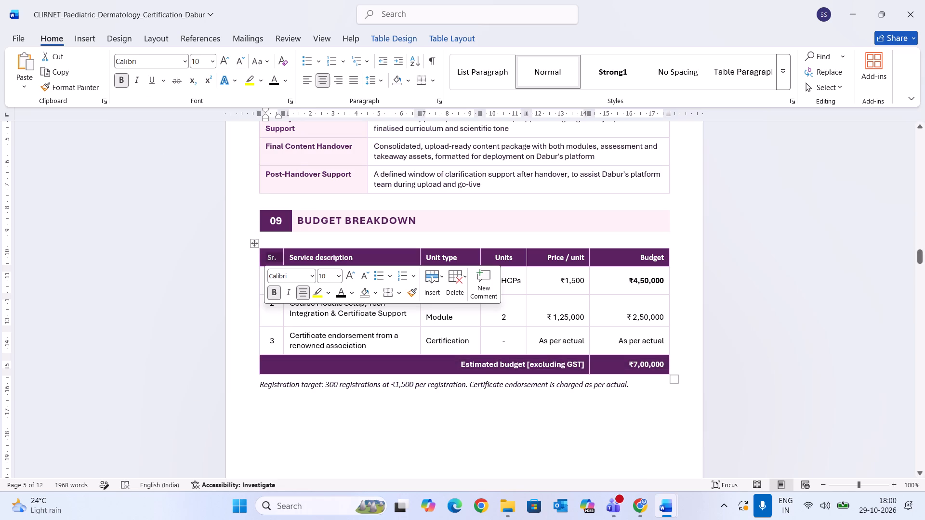
left_click(489, 261)
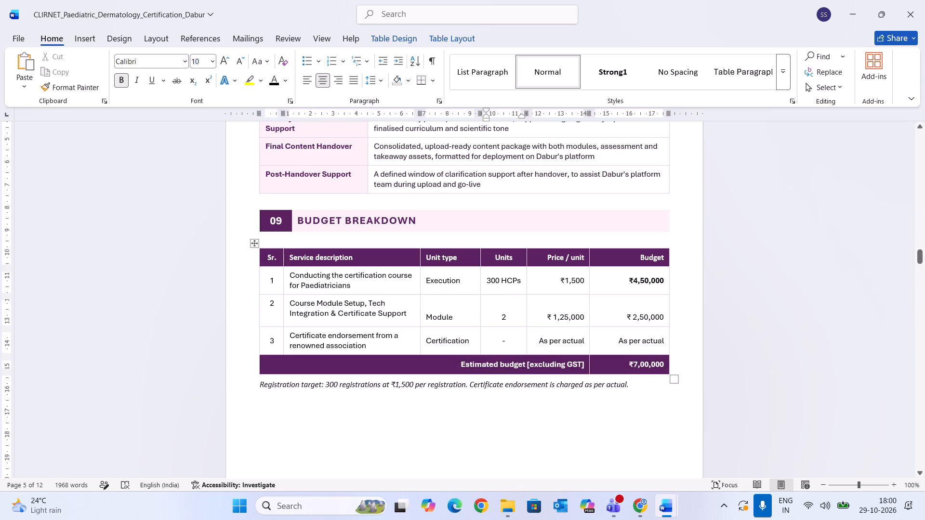
left_click(267, 259)
left_click_drag(267, 259, 520, 243)
left_click_drag(520, 243, 663, 258)
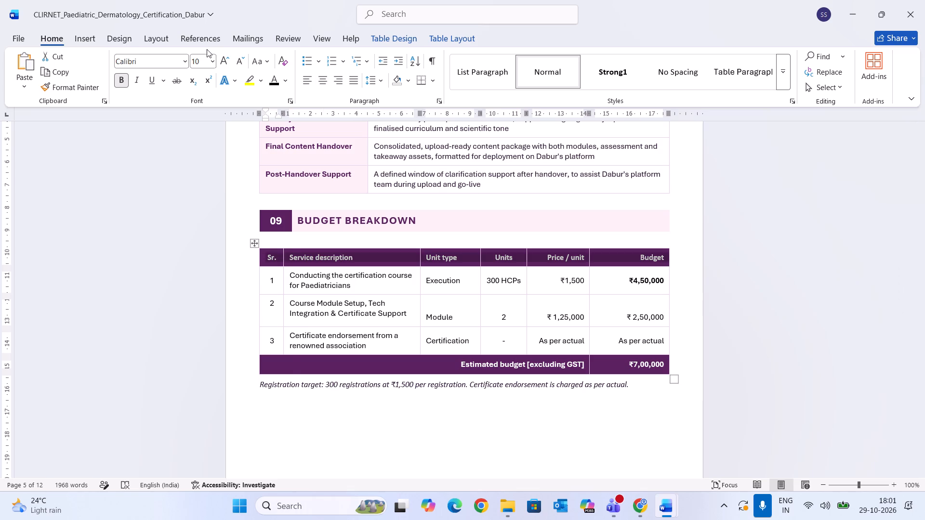
left_click(187, 60)
left_click(158, 145)
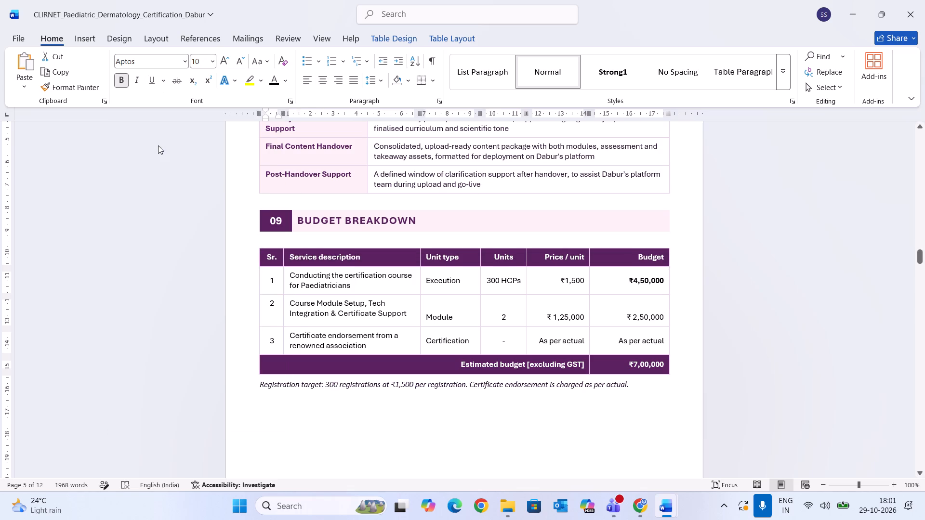
left_click(461, 416)
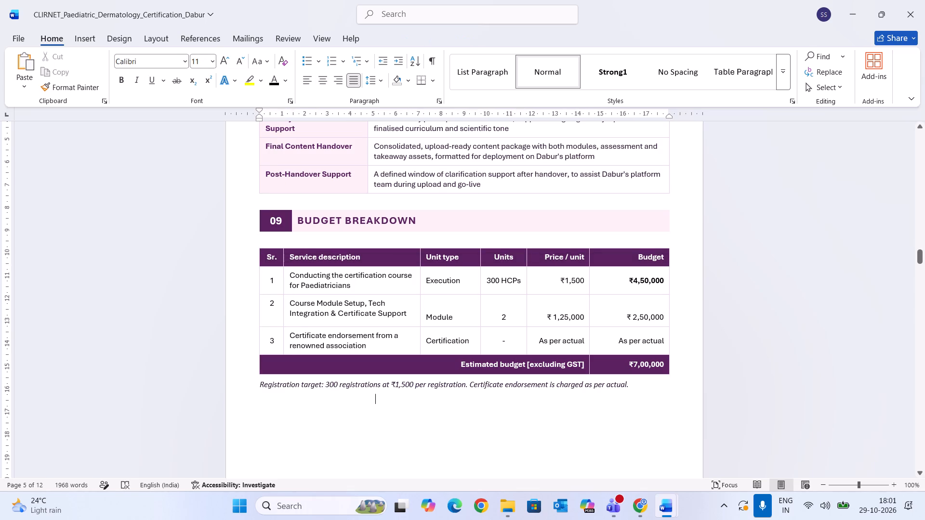
Format the italic Registration target note under the budget table as Aptos, size 8.
left_click_drag(641, 382, 263, 389)
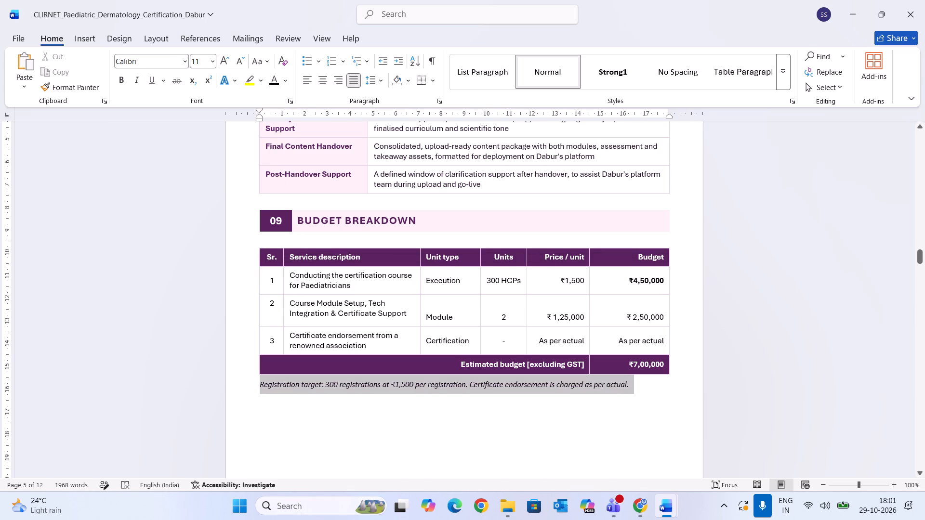
left_click_drag(263, 389, 262, 389)
left_click(242, 60)
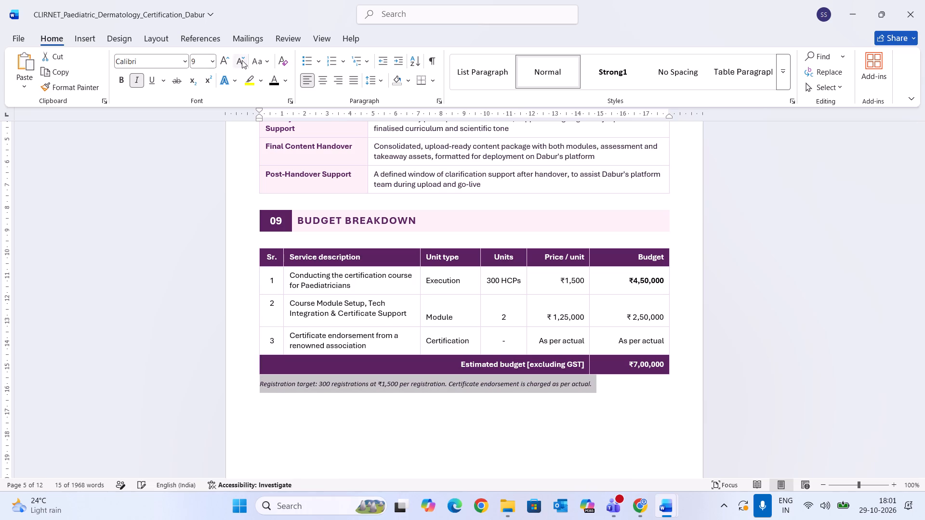
left_click(242, 60)
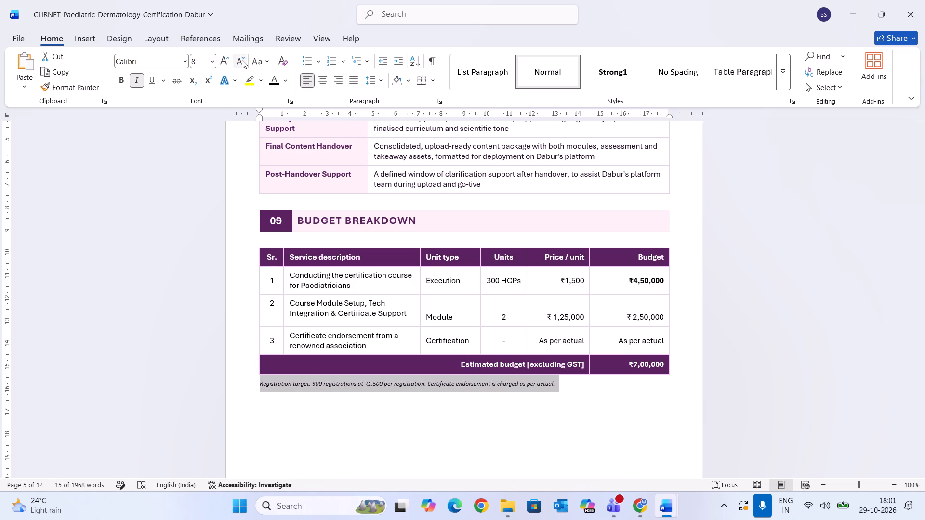
left_click(185, 62)
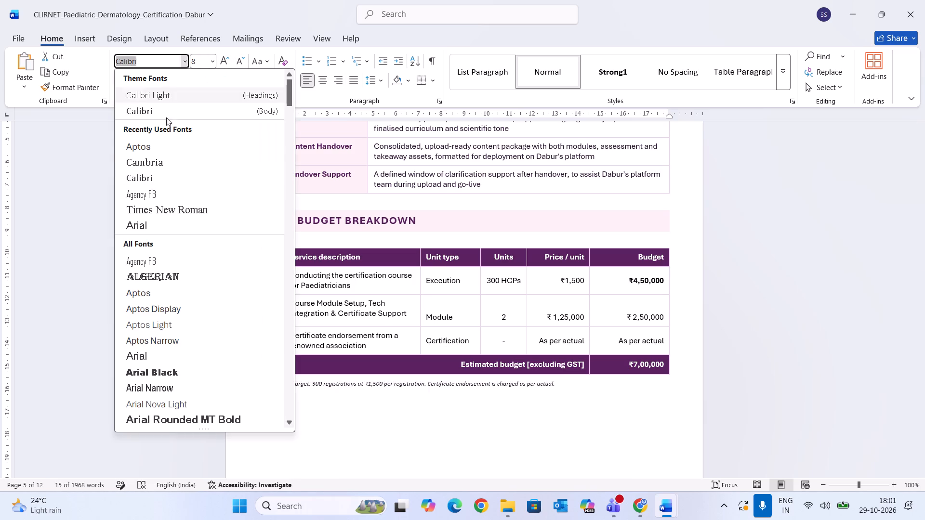
left_click(151, 149)
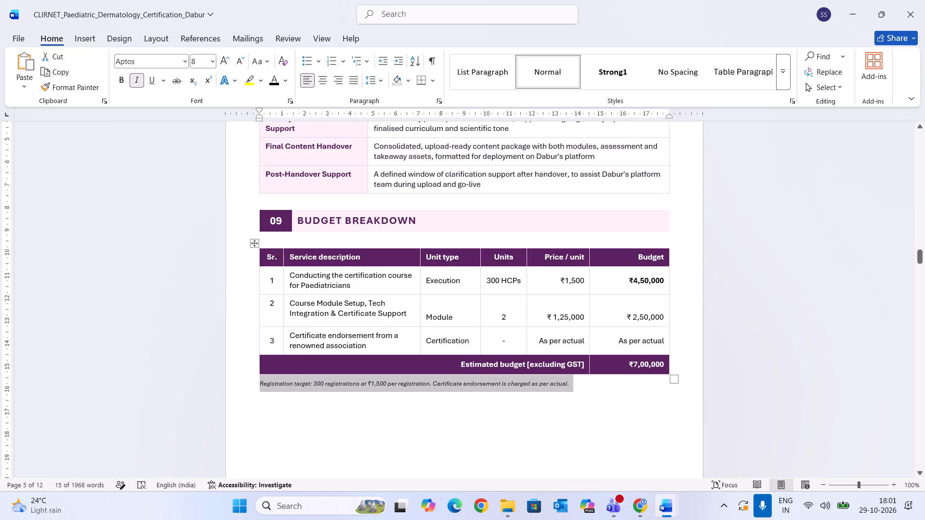
left_click(571, 404)
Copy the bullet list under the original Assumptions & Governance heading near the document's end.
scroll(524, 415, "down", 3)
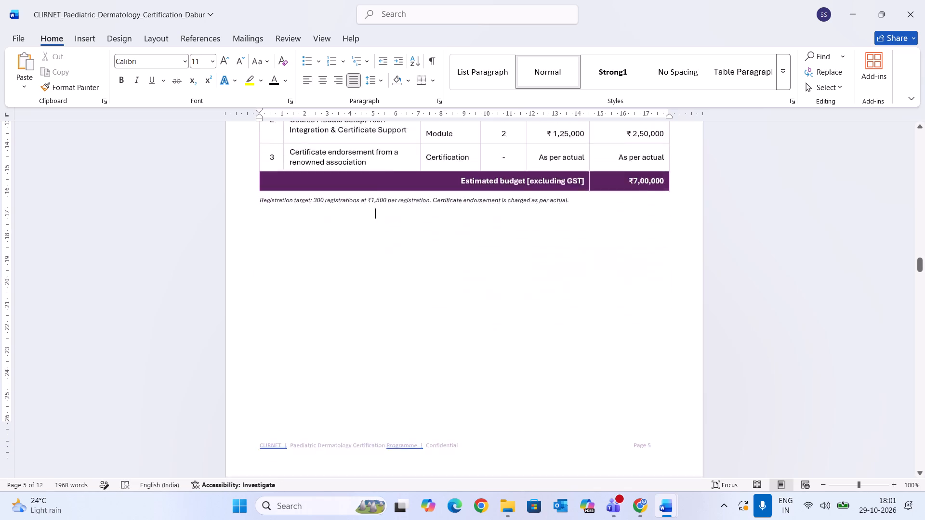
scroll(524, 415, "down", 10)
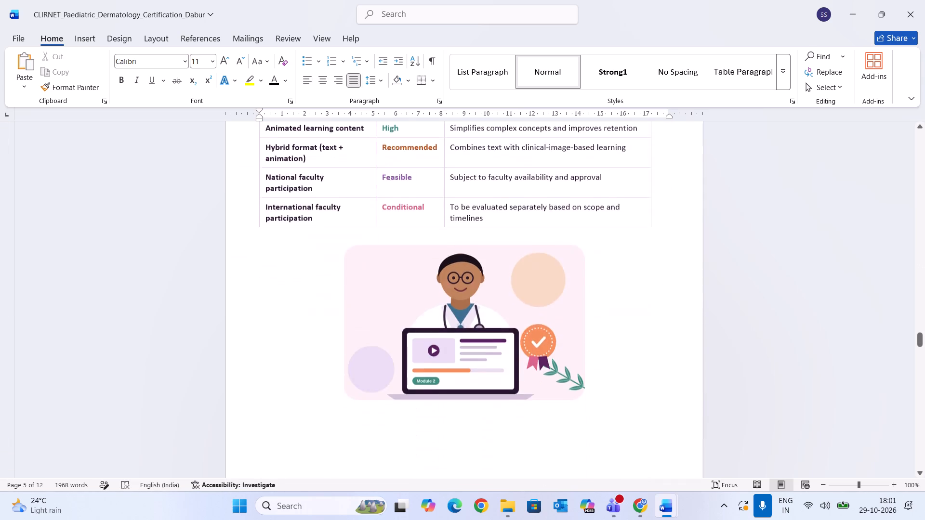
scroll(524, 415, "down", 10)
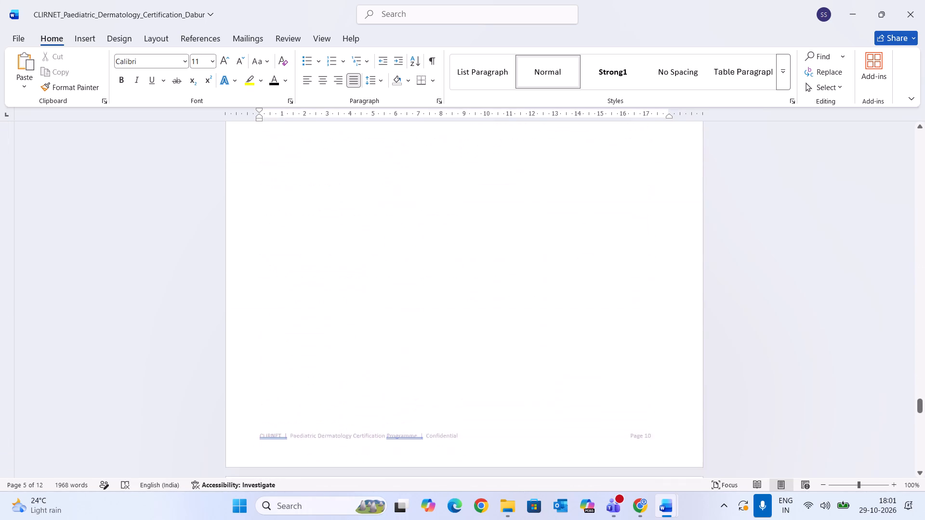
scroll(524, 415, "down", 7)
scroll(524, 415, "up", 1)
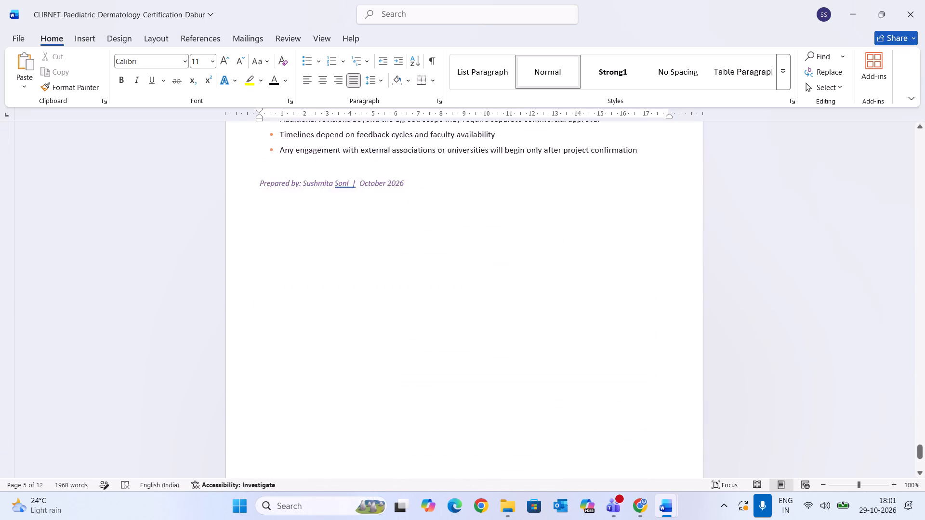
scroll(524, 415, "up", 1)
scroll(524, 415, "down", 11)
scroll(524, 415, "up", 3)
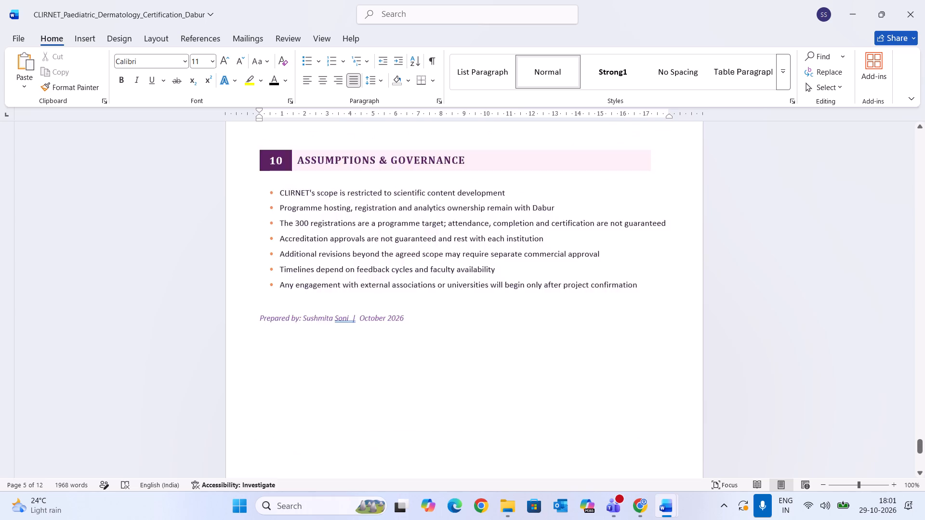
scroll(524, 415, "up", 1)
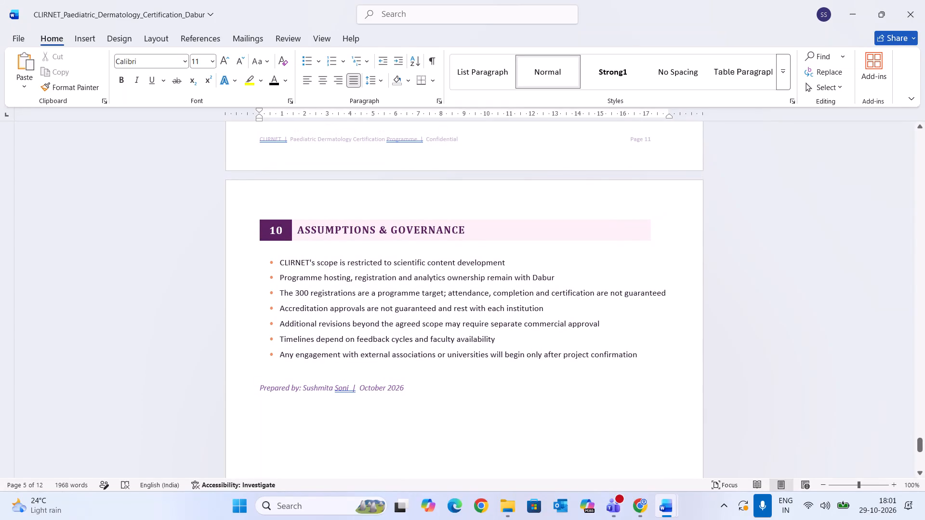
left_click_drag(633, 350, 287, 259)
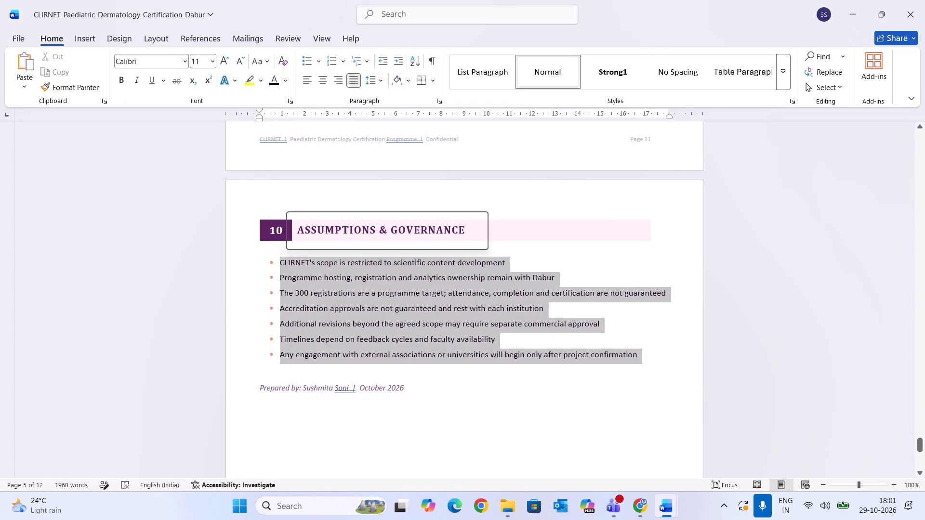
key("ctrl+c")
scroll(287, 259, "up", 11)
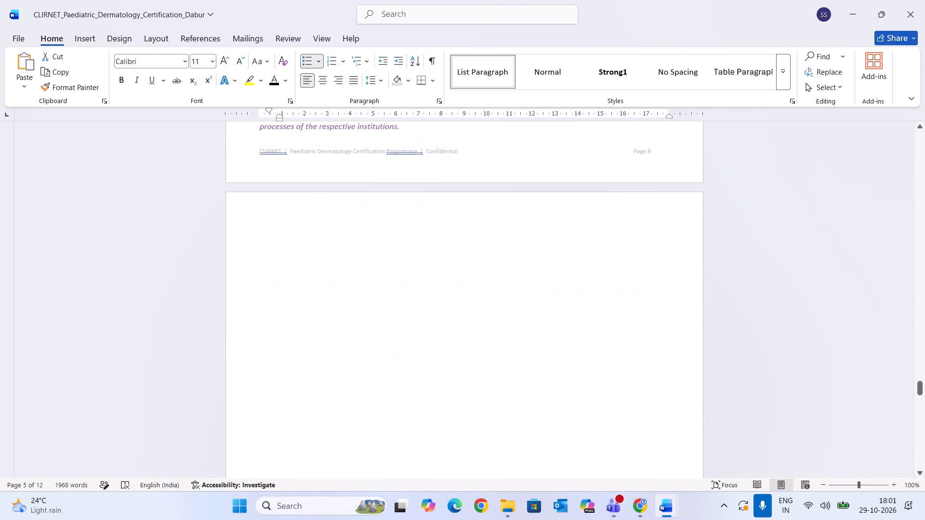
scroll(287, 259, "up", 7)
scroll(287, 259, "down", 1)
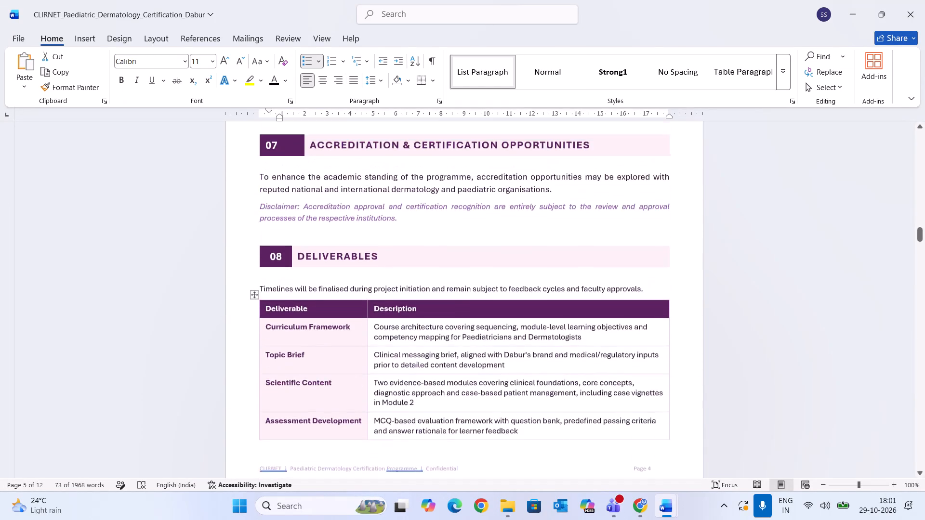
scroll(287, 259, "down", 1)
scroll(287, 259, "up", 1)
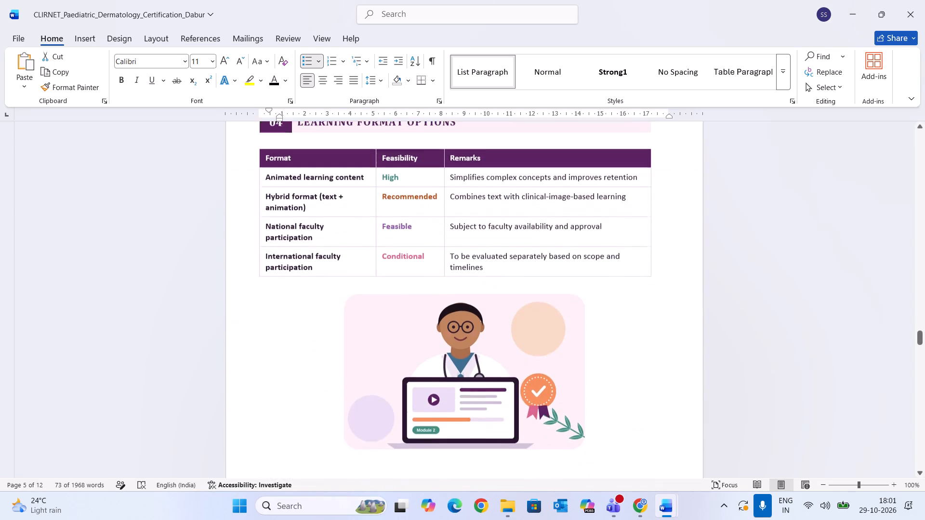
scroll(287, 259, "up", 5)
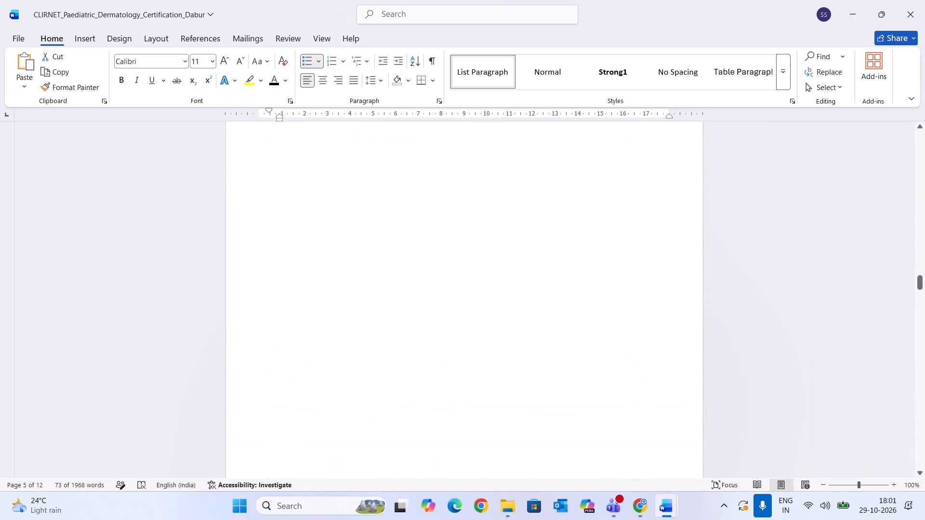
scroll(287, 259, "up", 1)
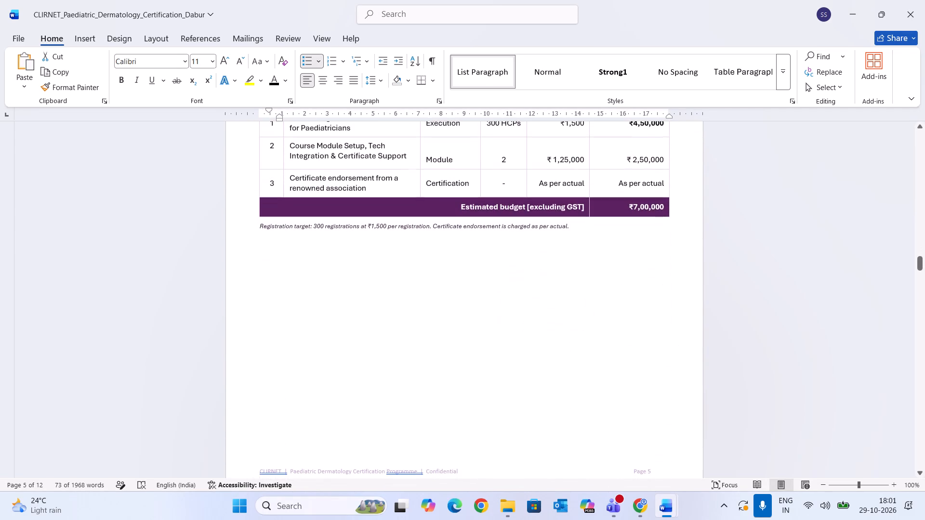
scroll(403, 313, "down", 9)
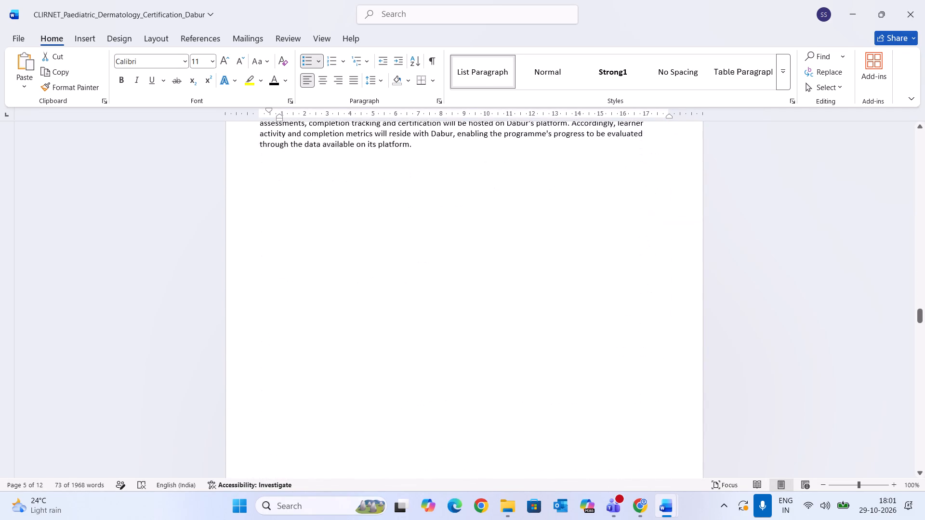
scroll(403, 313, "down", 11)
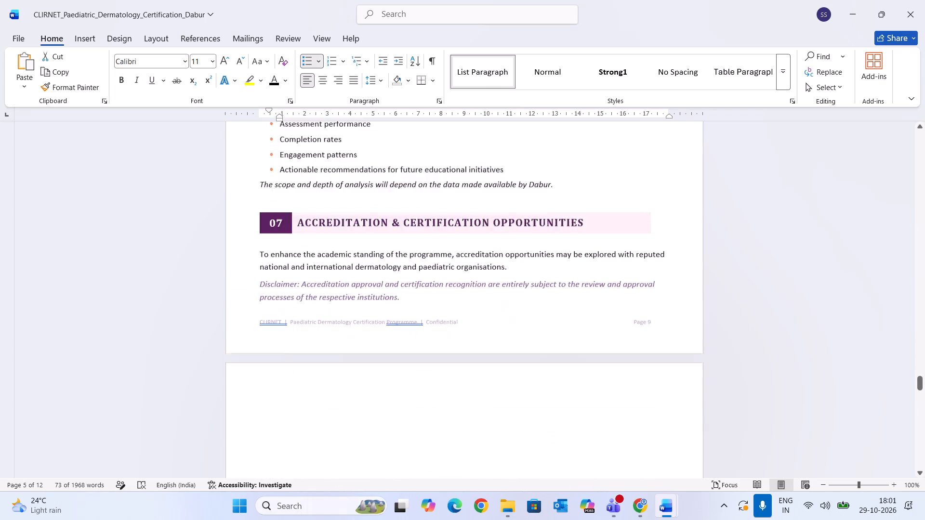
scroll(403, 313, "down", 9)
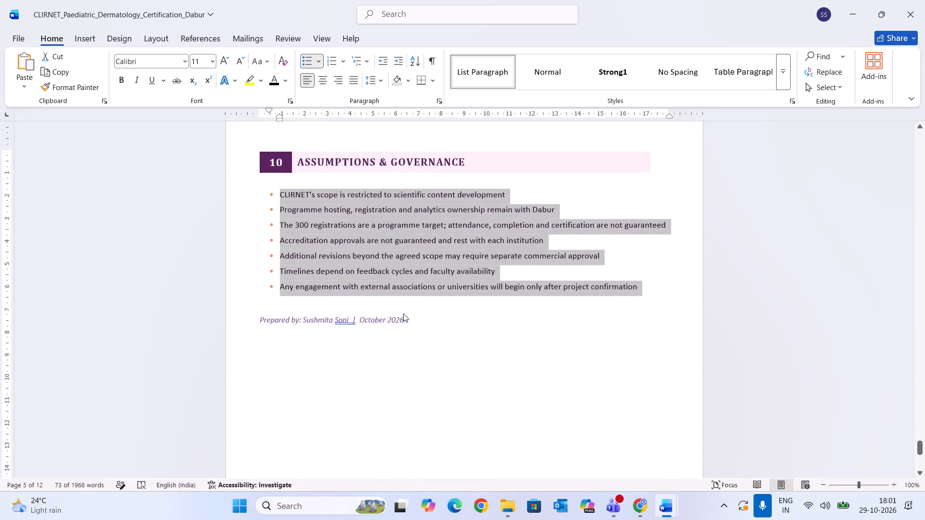
Copy the original 10 Assumptions & Governance heading bar and paste it below the Registration target note, separated by an empty line.
scroll(403, 313, "up", 1)
left_click(486, 262)
left_click(473, 271)
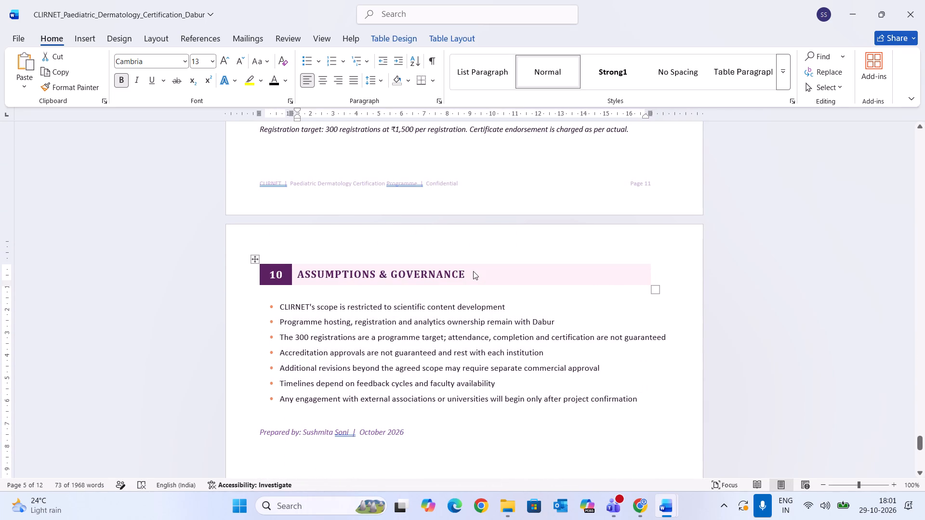
left_click_drag(468, 274, 254, 279)
key("ctrl+c")
scroll(254, 279, "up", 8)
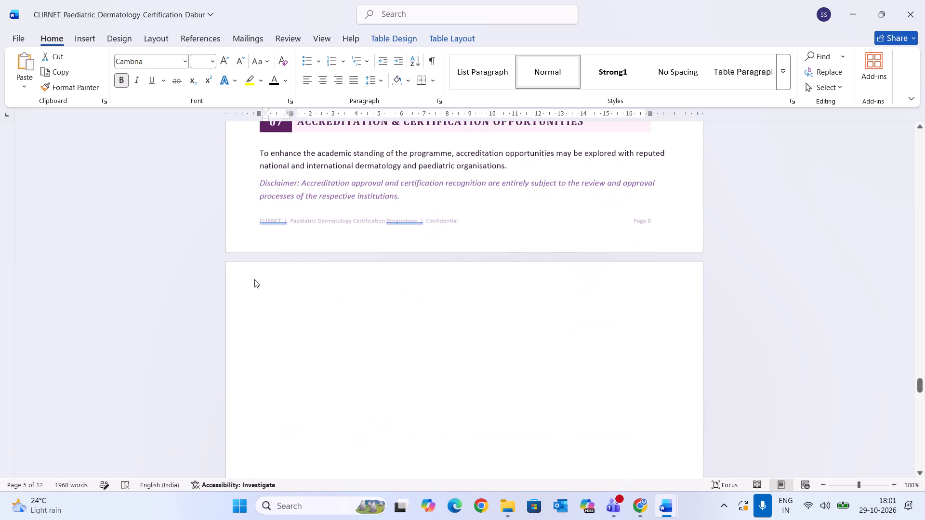
scroll(254, 279, "up", 2)
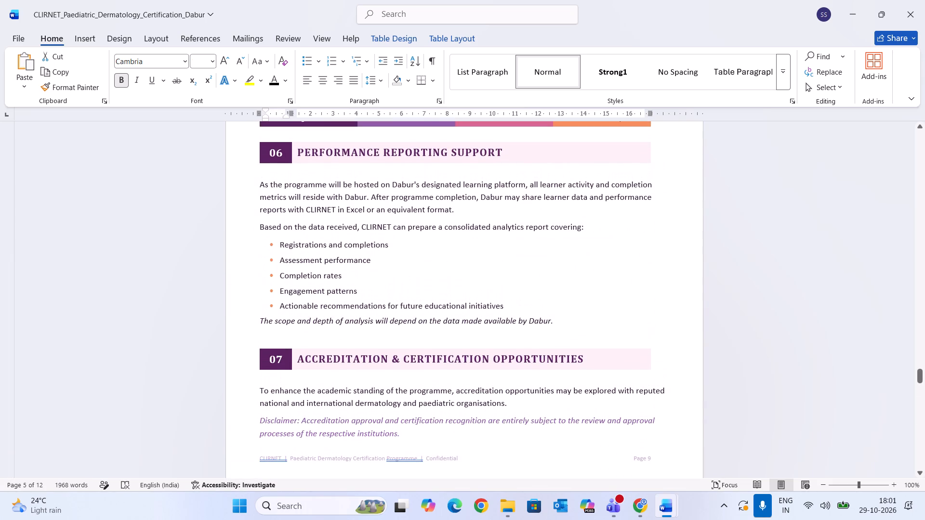
scroll(254, 279, "up", 7)
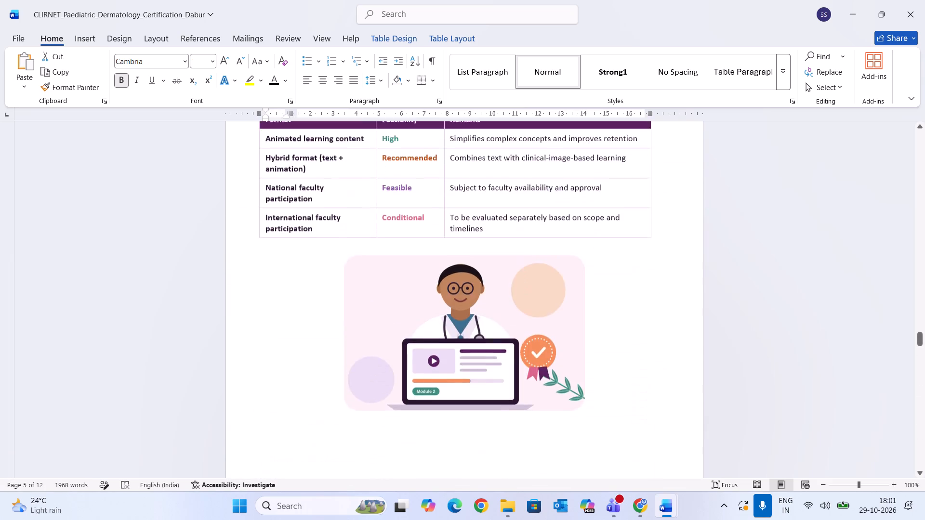
scroll(254, 279, "up", 3)
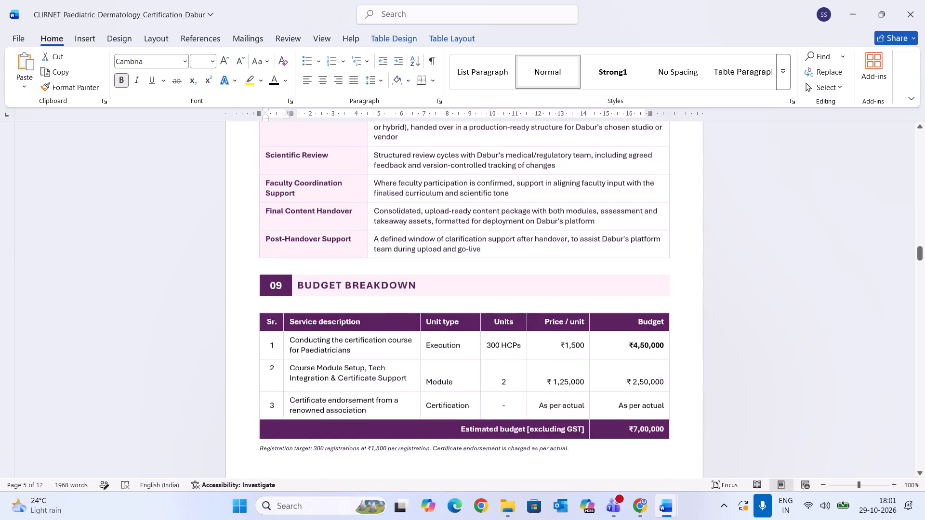
scroll(254, 279, "up", 1)
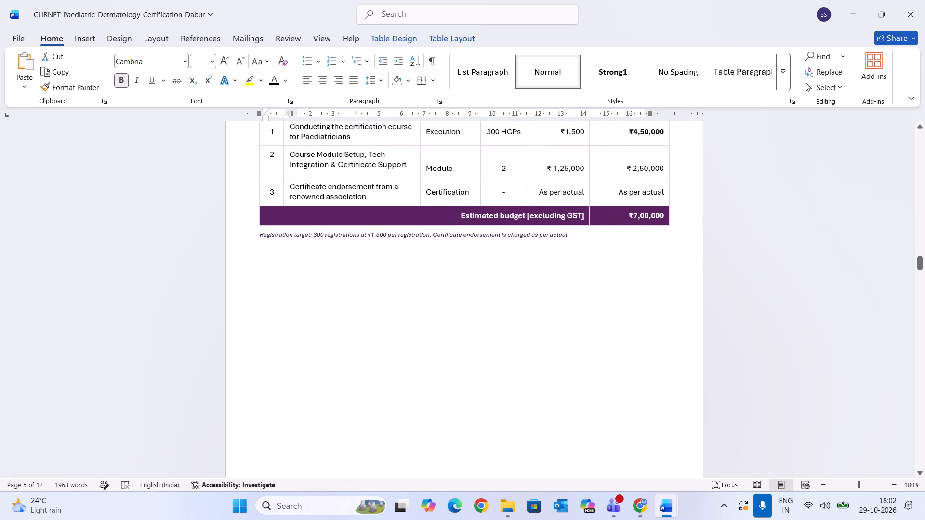
left_click(265, 262)
key("ctrl+v")
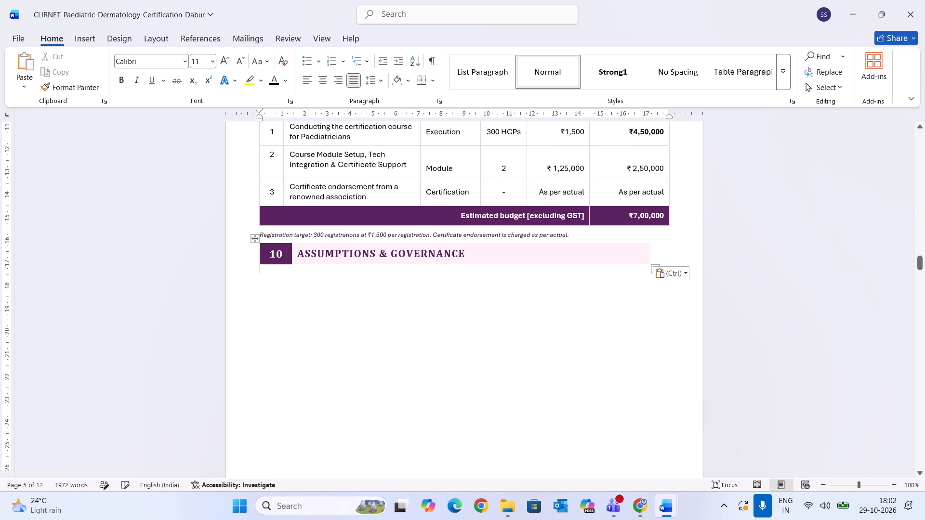
left_click(578, 235)
key("Return")
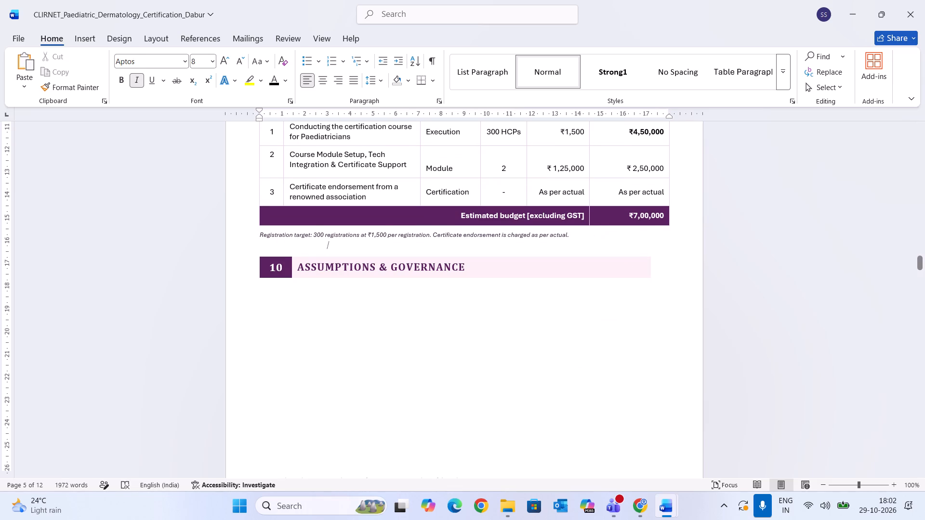
Widen the pasted Assumptions & Governance heading bar to match the budget table's width.
left_click(506, 270)
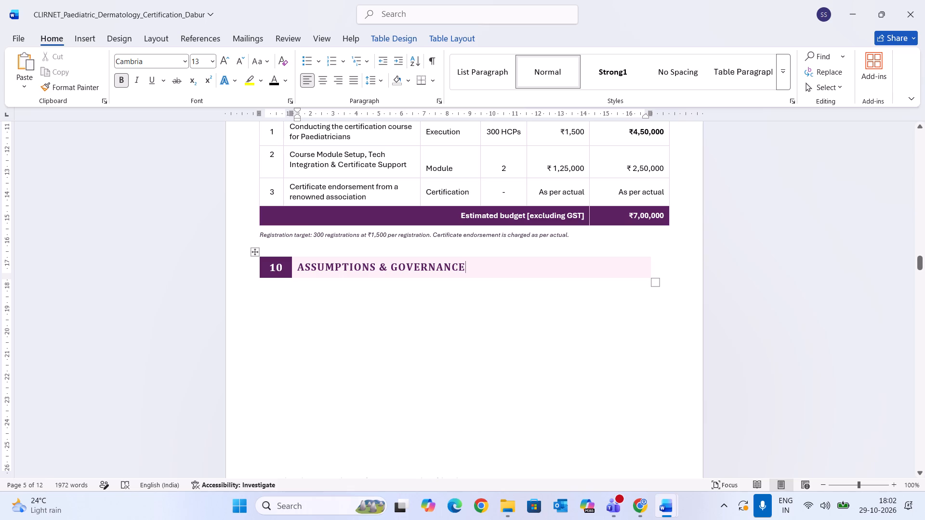
left_click_drag(650, 269, 650, 269)
left_click_drag(650, 269, 669, 267)
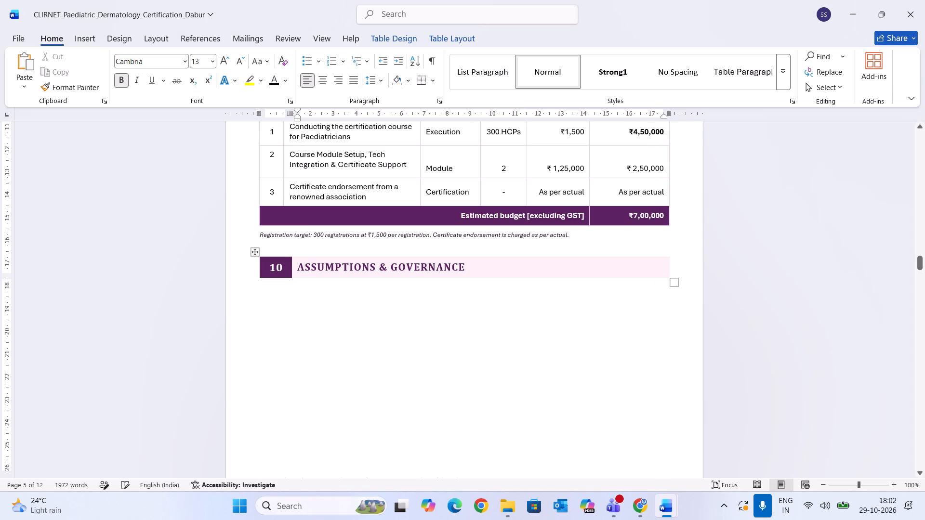
Set the pasted heading's number 10 and Assumptions & Governance title in Aptos, and add an empty line below the bar.
left_click_drag(467, 266, 273, 271)
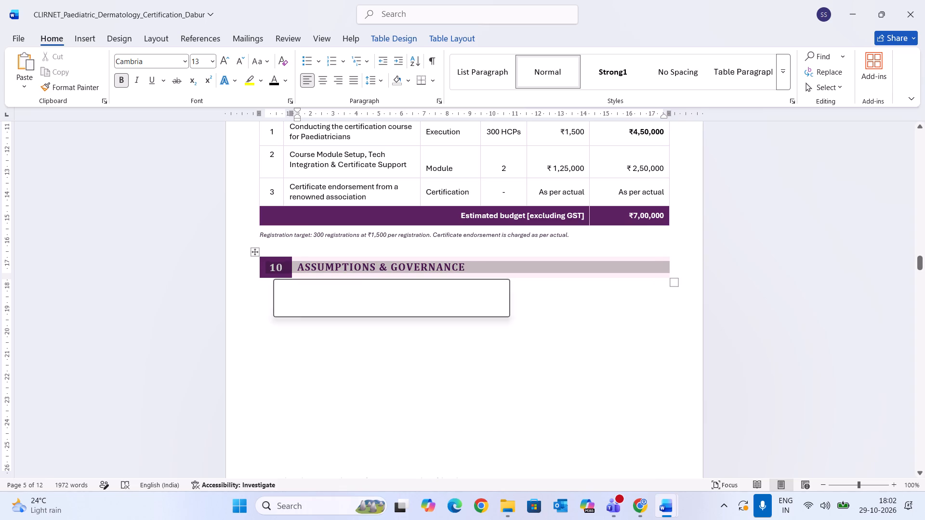
left_click(165, 61)
type("ap")
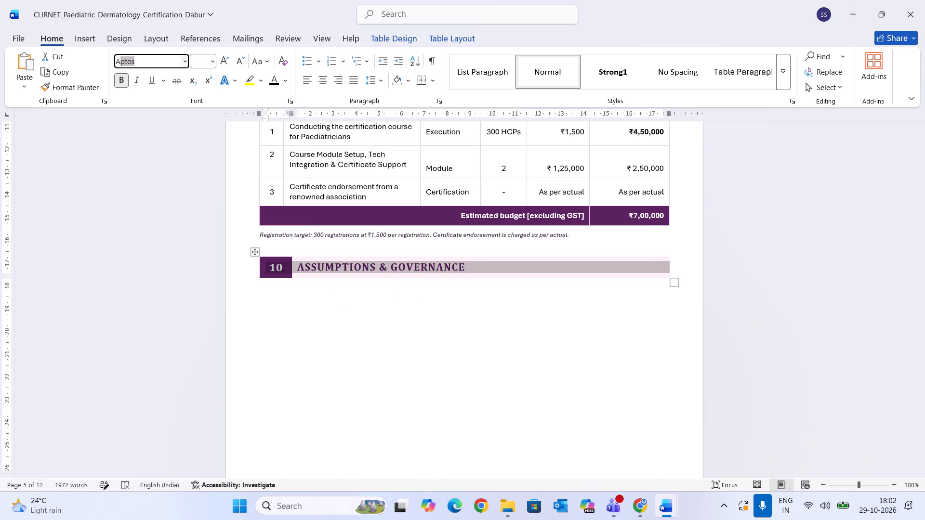
key("Return")
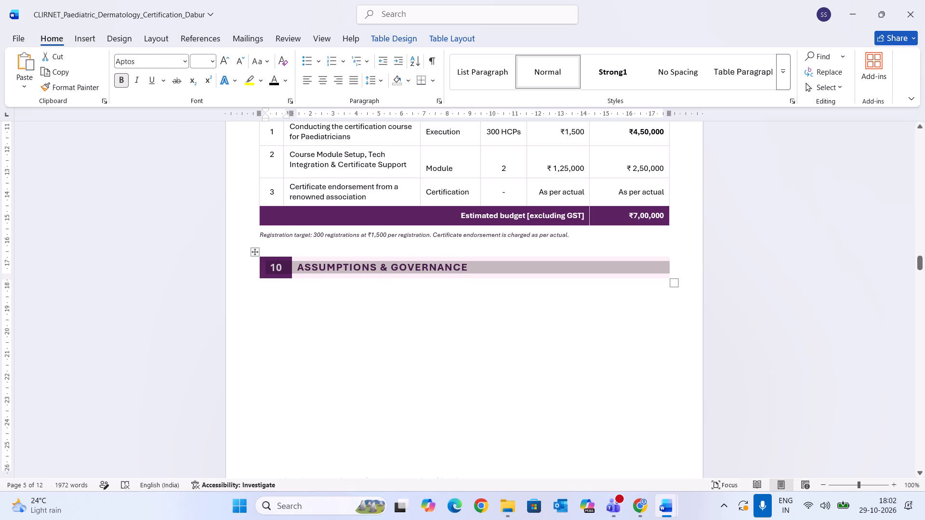
left_click(273, 294)
key("Return")
Copy the seven-item bullet list under the original Assumptions & Governance heading on the document's last page.
scroll(273, 294, "down", 1)
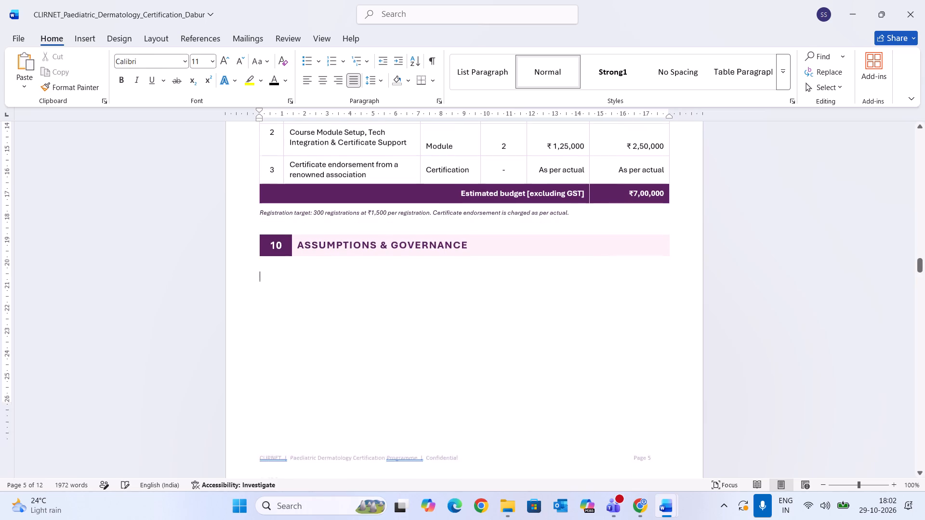
scroll(273, 294, "down", 7)
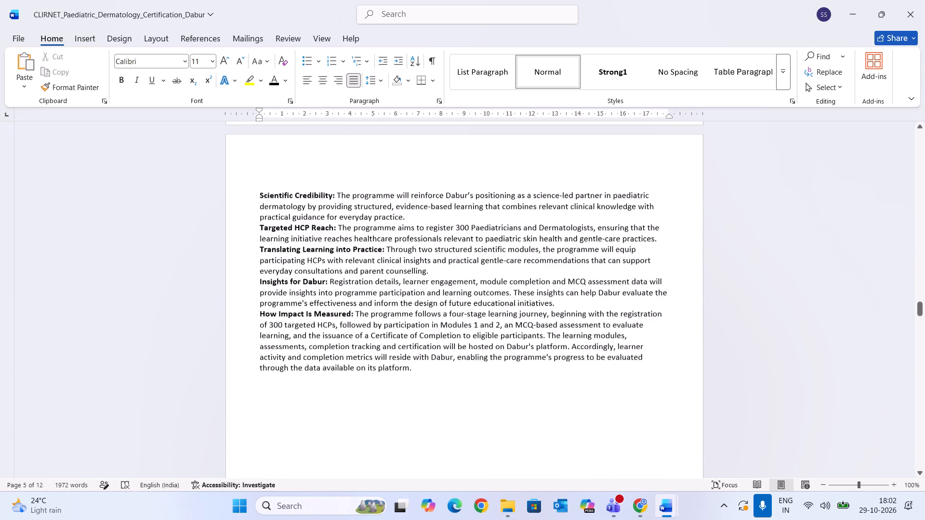
scroll(273, 294, "down", 7)
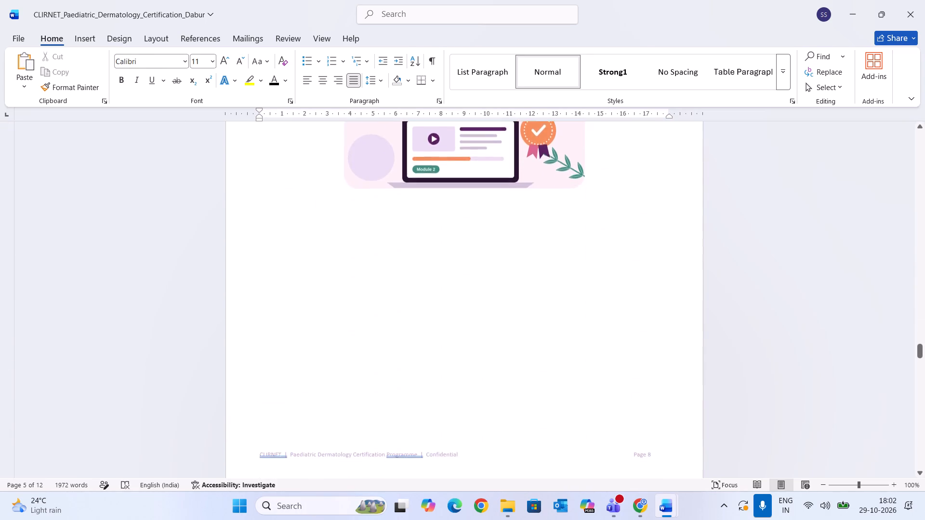
scroll(273, 294, "down", 5)
scroll(273, 294, "up", 1)
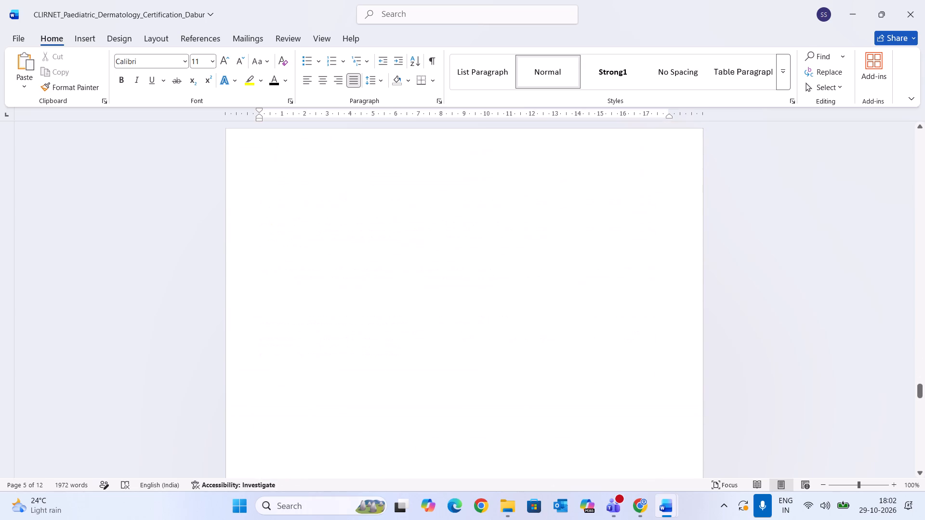
scroll(273, 294, "up", 1)
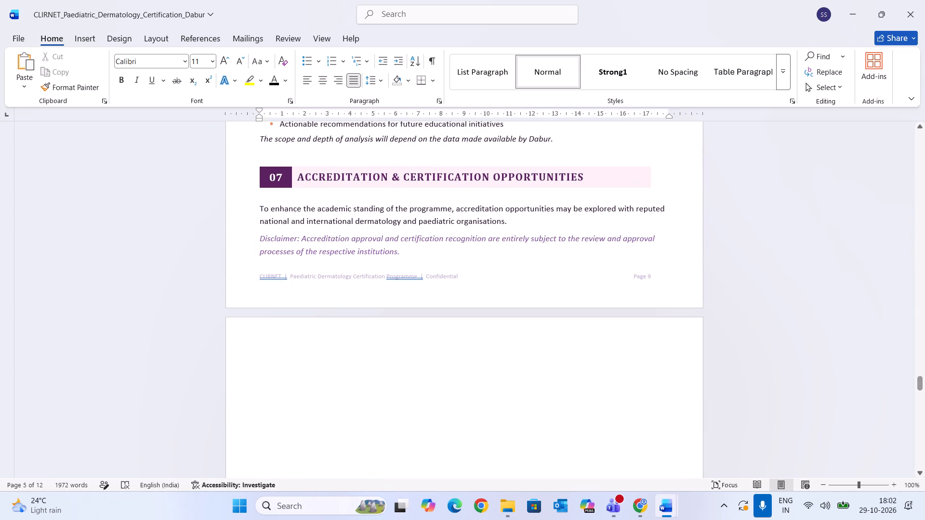
left_click_drag(261, 205, 410, 243)
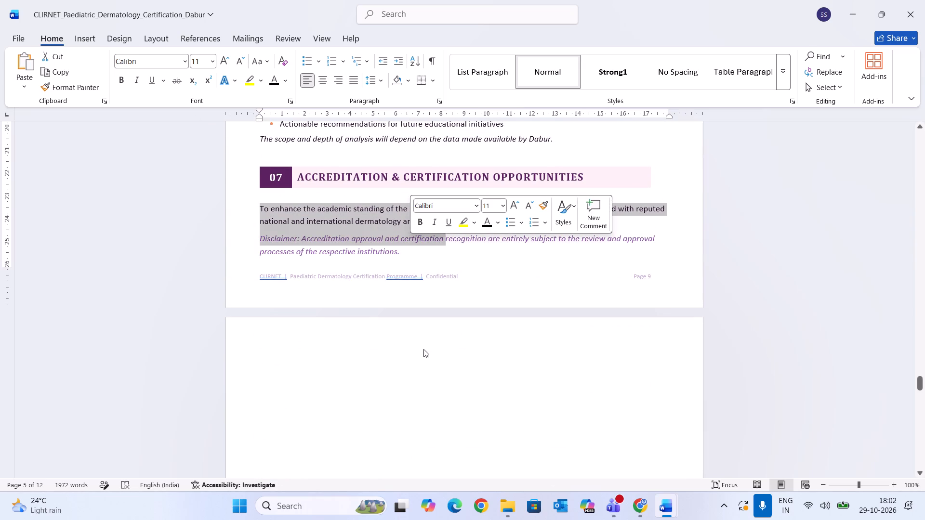
left_click(423, 364)
scroll(423, 364, "down", 6)
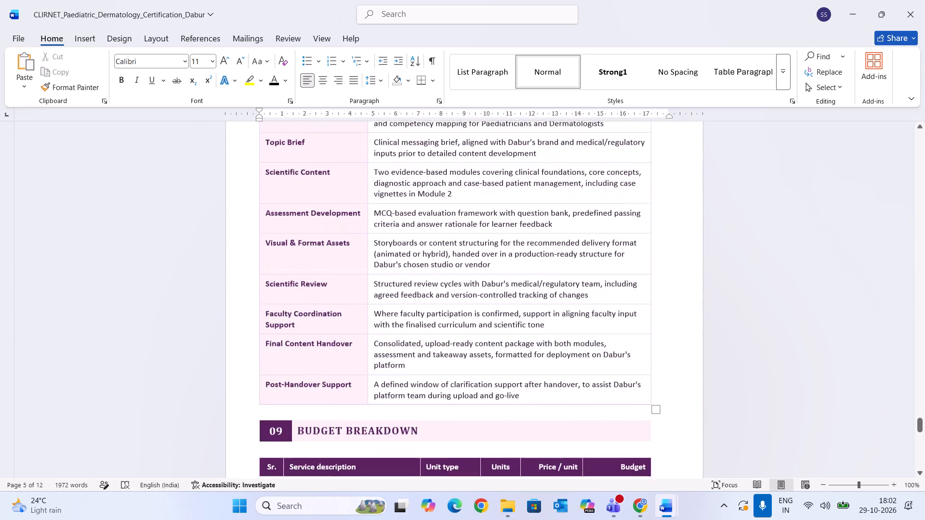
scroll(423, 364, "down", 4)
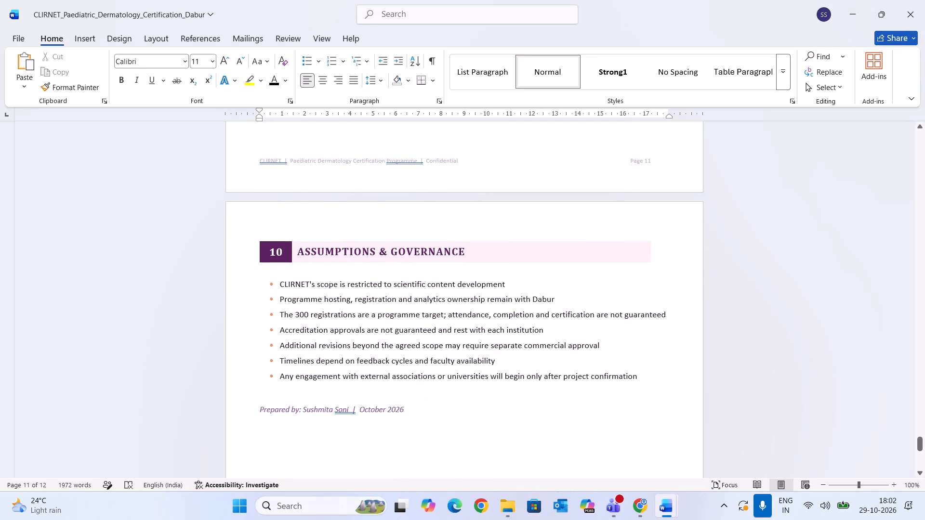
left_click_drag(641, 379, 281, 285)
key("ctrl+c")
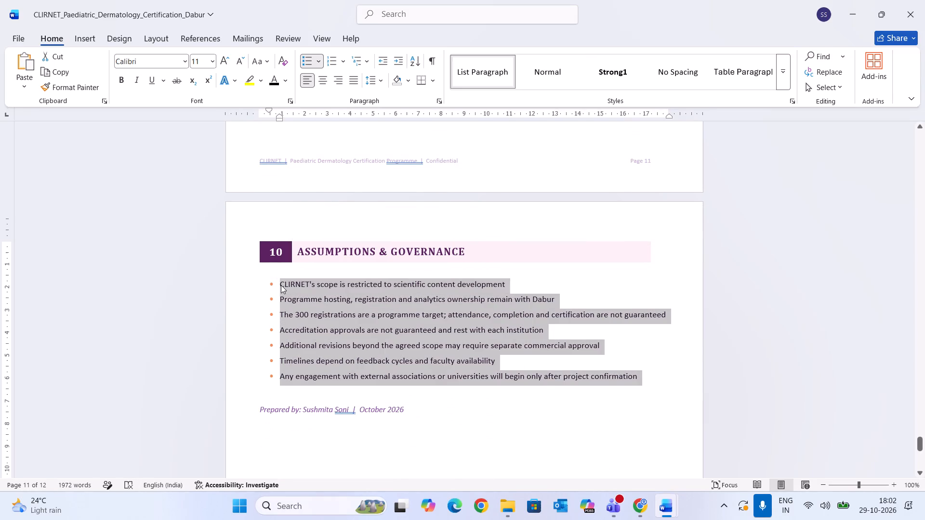
Paste the copied bullet list below the rebuilt 10 Assumptions & Governance heading bar on page 5.
scroll(281, 285, "up", 15)
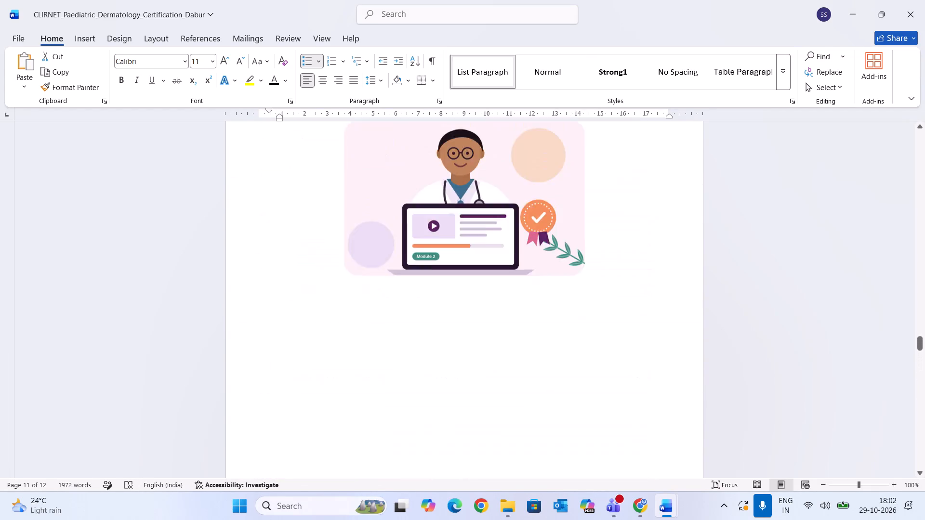
scroll(281, 285, "up", 7)
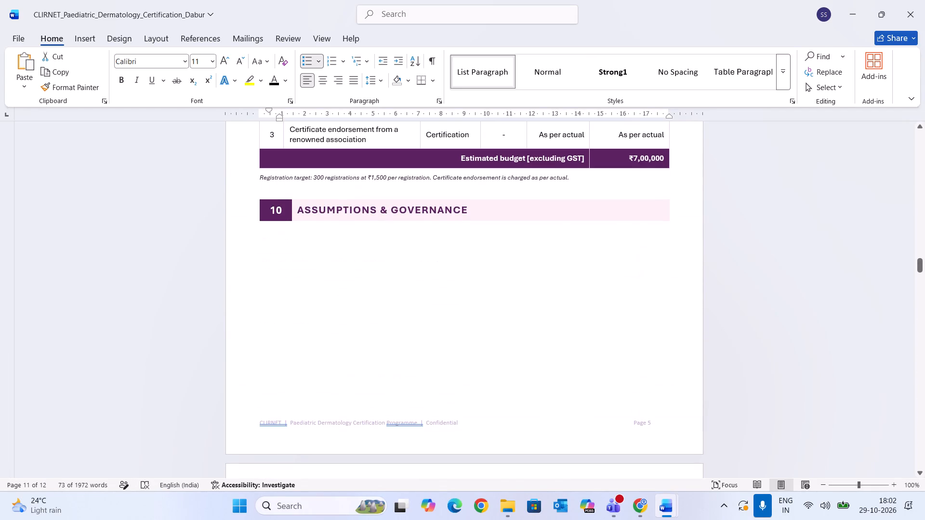
scroll(281, 285, "up", 1)
left_click(272, 245)
key("ctrl+v")
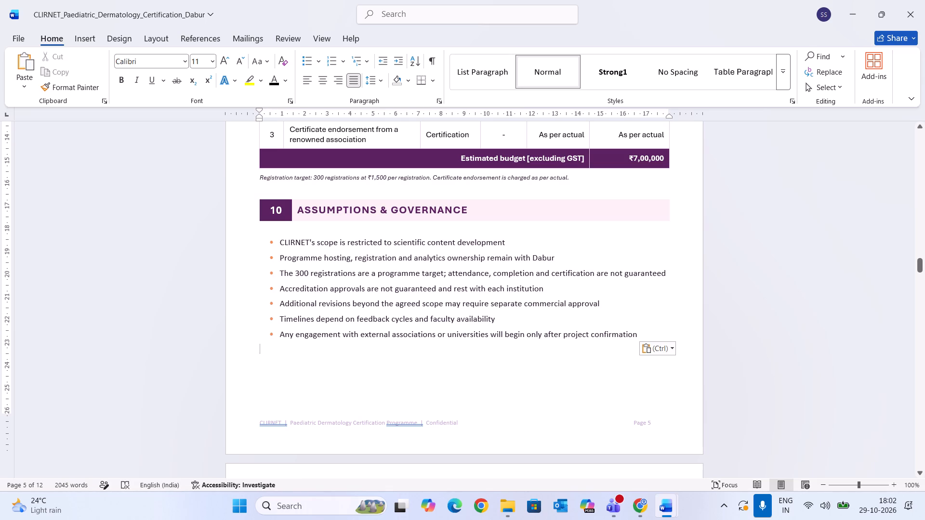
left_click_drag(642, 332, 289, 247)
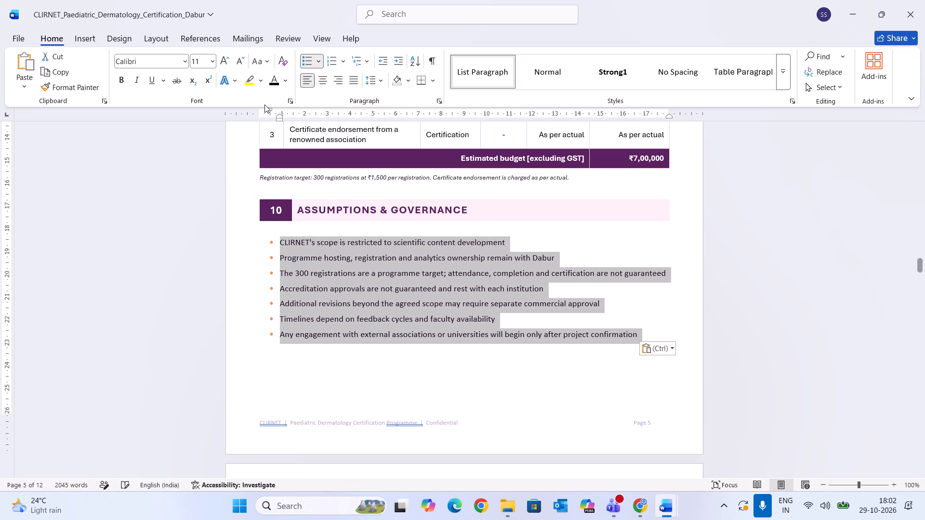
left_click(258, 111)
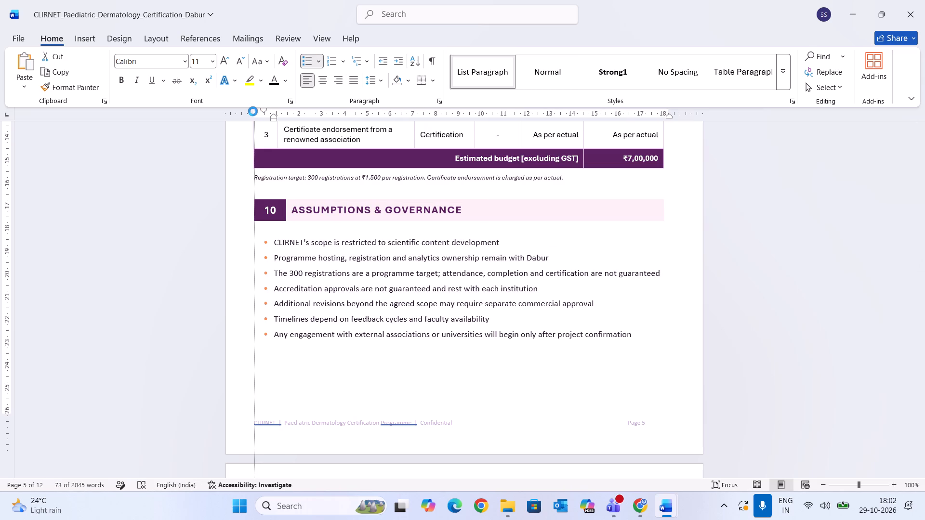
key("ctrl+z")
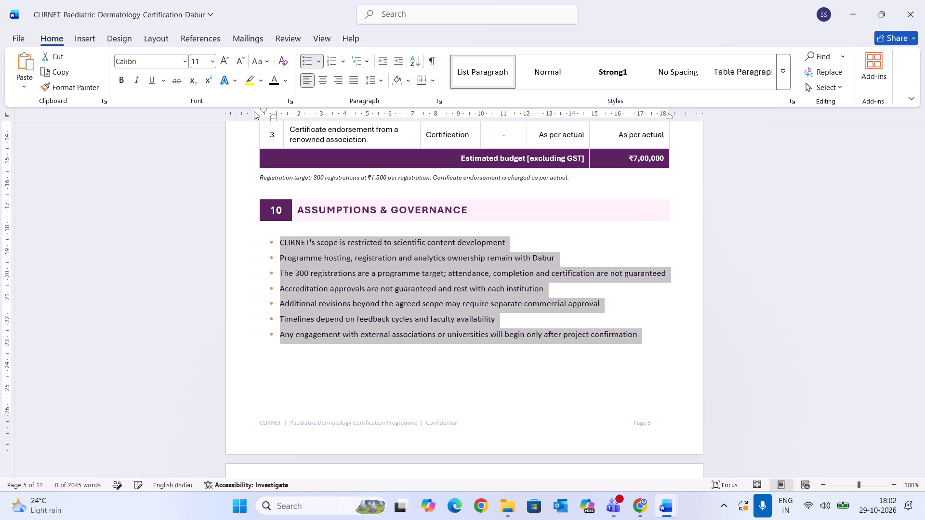
Reduce the pasted list's indents so its bullets line up with the left edge of the heading bar.
left_click(560, 333)
left_click_drag(639, 336, 269, 248)
left_click_drag(269, 108, 263, 108)
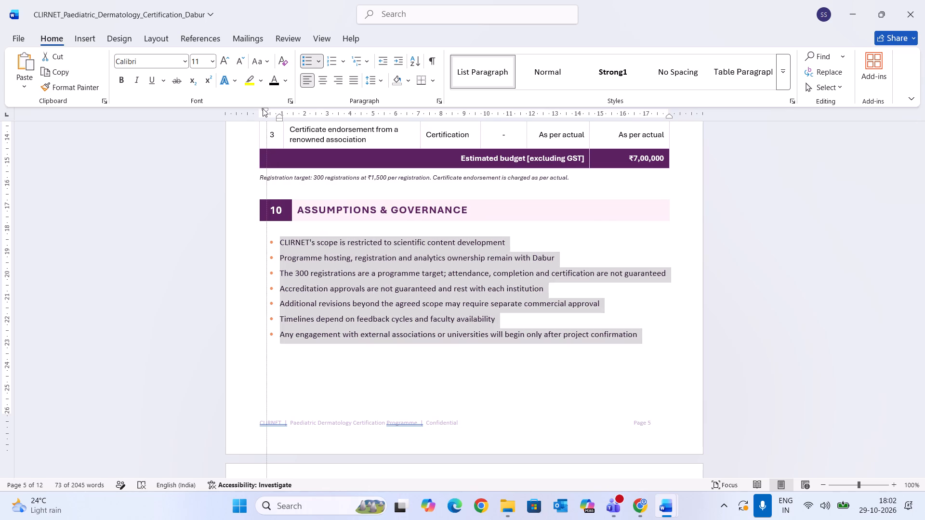
left_click_drag(263, 108, 262, 108)
left_click(279, 119)
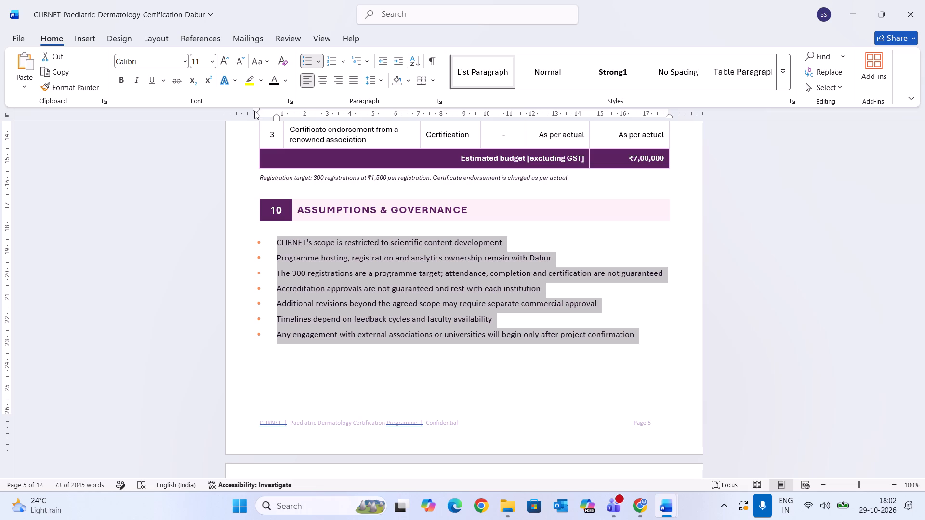
left_click_drag(254, 111, 261, 109)
left_click_drag(256, 109, 260, 107)
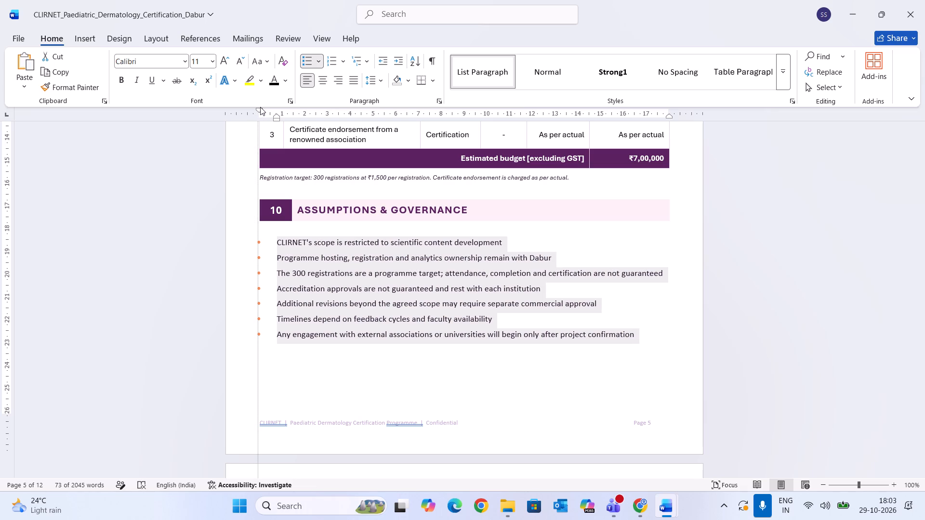
left_click_drag(260, 107, 261, 107)
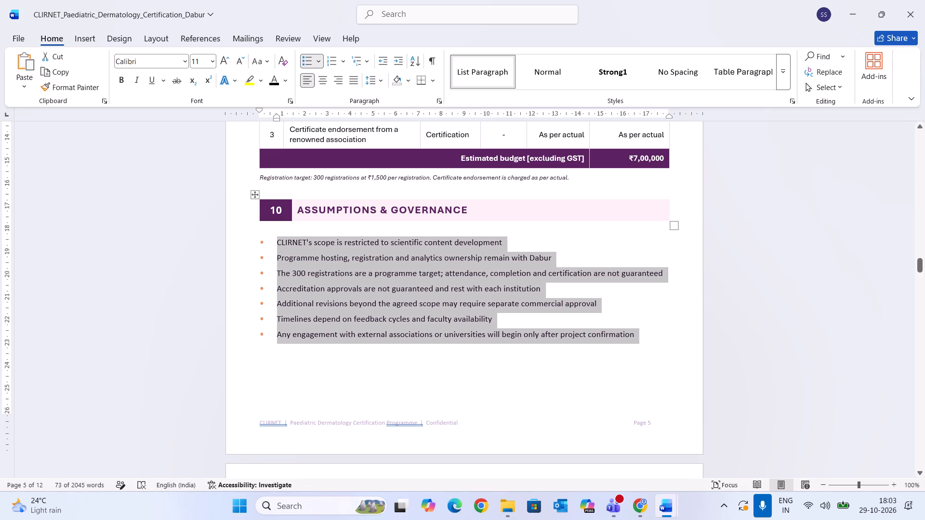
Format the pasted Assumptions & Governance bullets in Aptos, size 10, with black text.
left_click(239, 63)
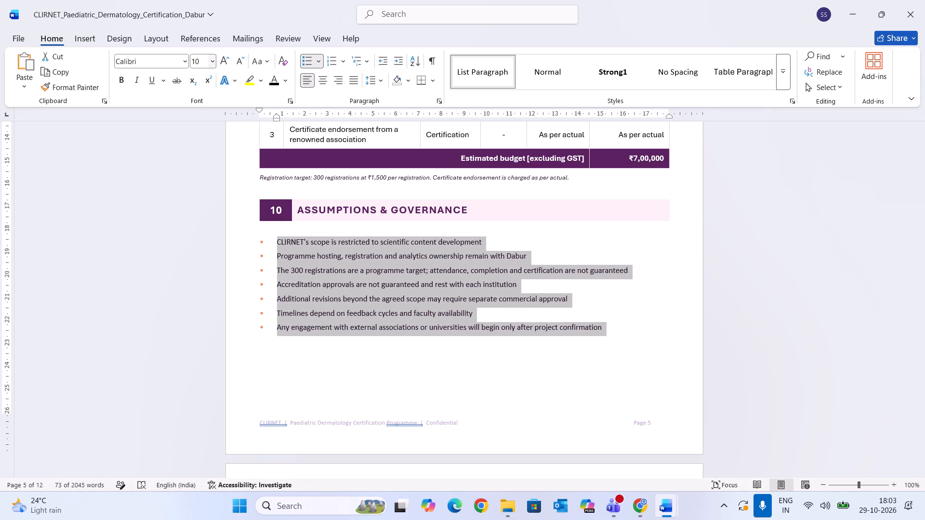
left_click(185, 63)
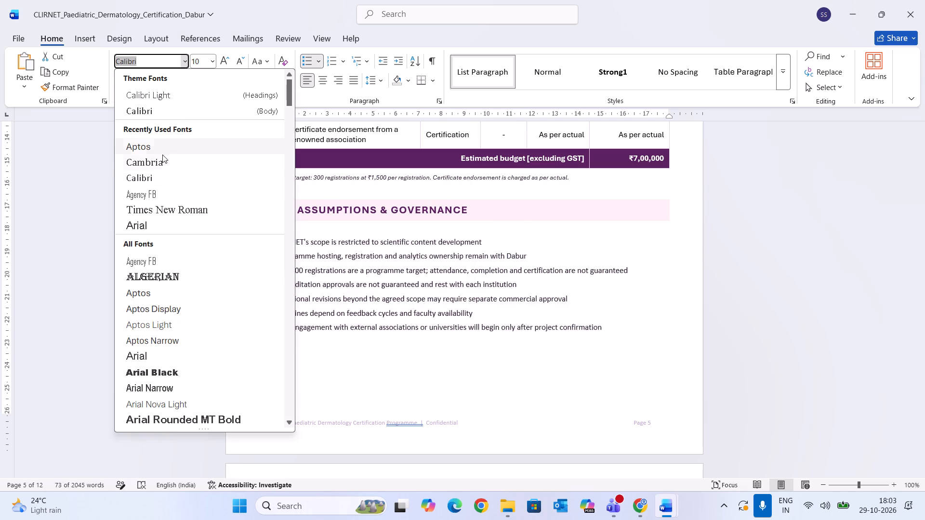
left_click(159, 147)
left_click(277, 86)
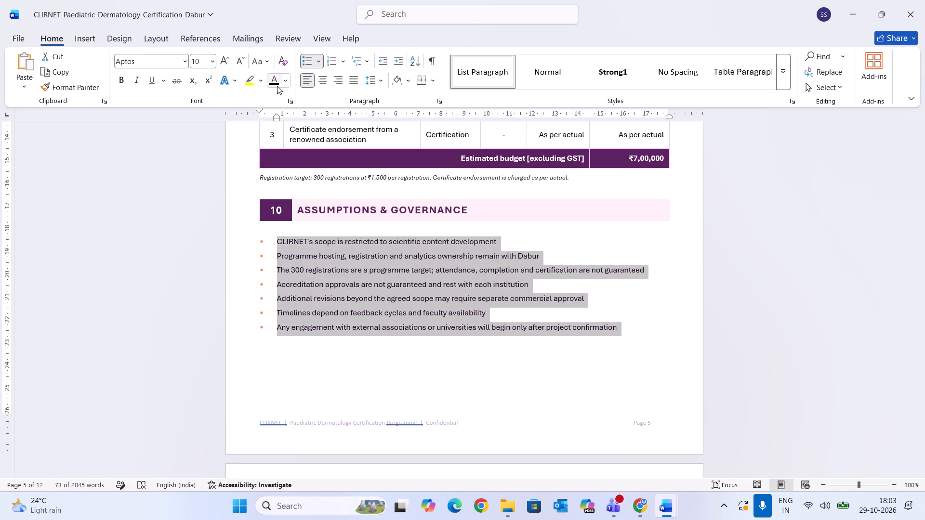
left_click(635, 316)
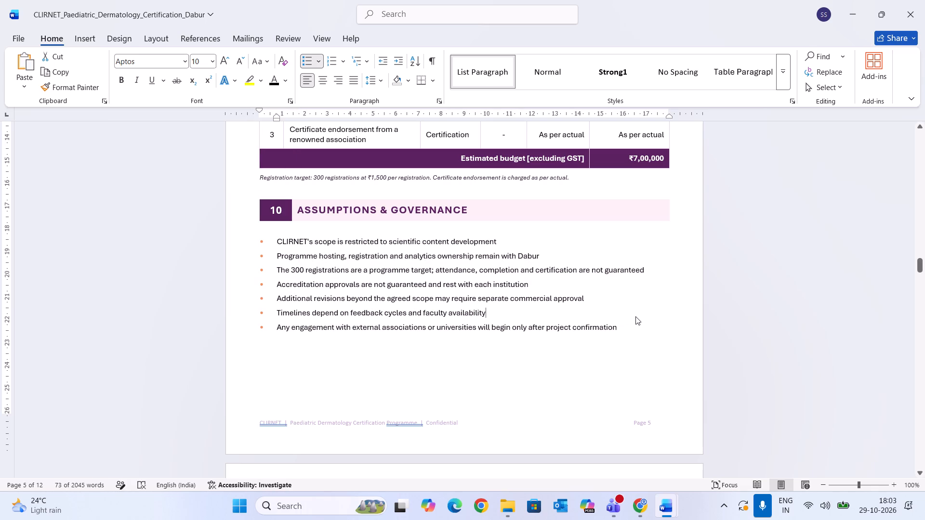
Delete all leftover original content after the rebuilt Assumptions & Governance list, through the original section 10 and the prepared-by line.
scroll(635, 316, "down", 10)
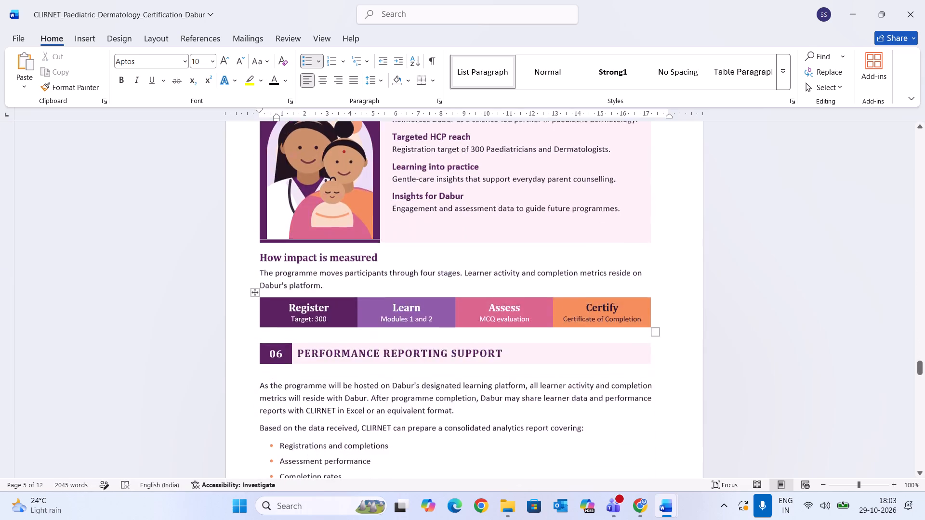
scroll(635, 316, "down", 14)
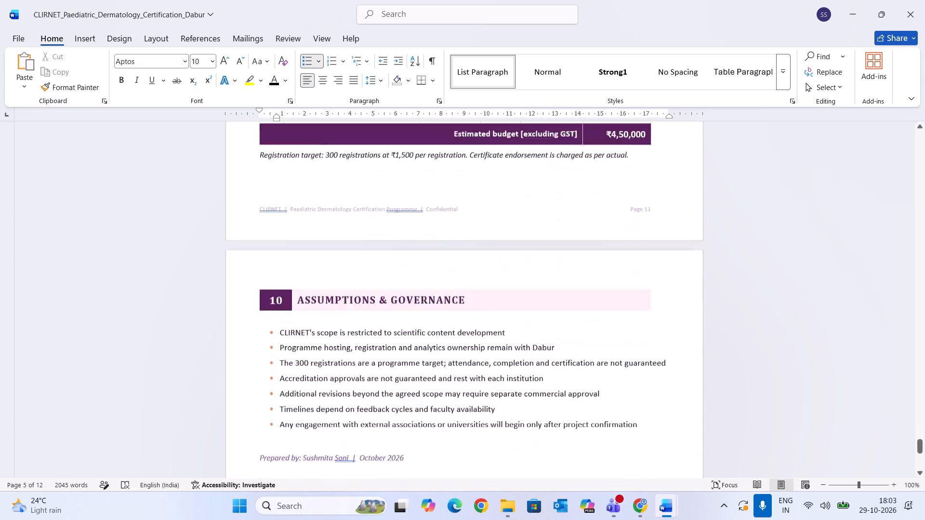
scroll(635, 316, "up", 1)
scroll(635, 316, "down", 1)
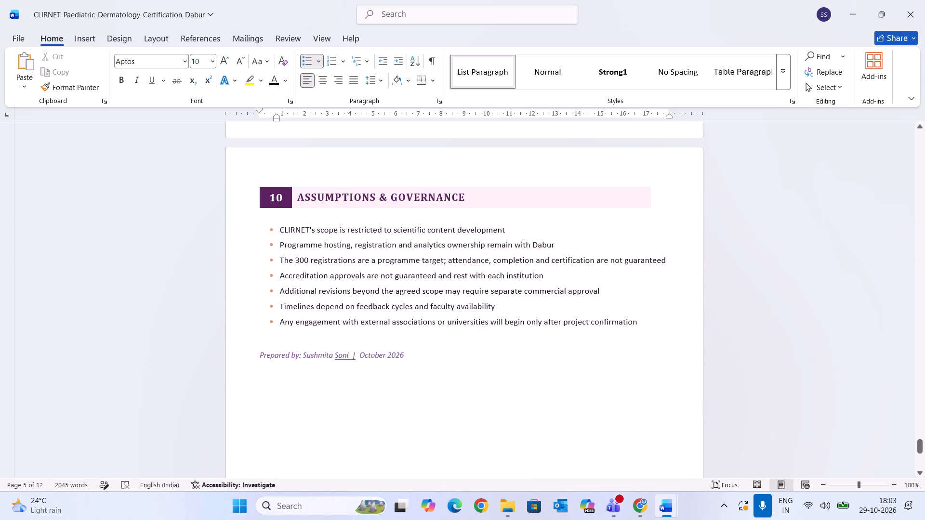
left_click(525, 428)
left_click_drag(525, 428, 285, 35)
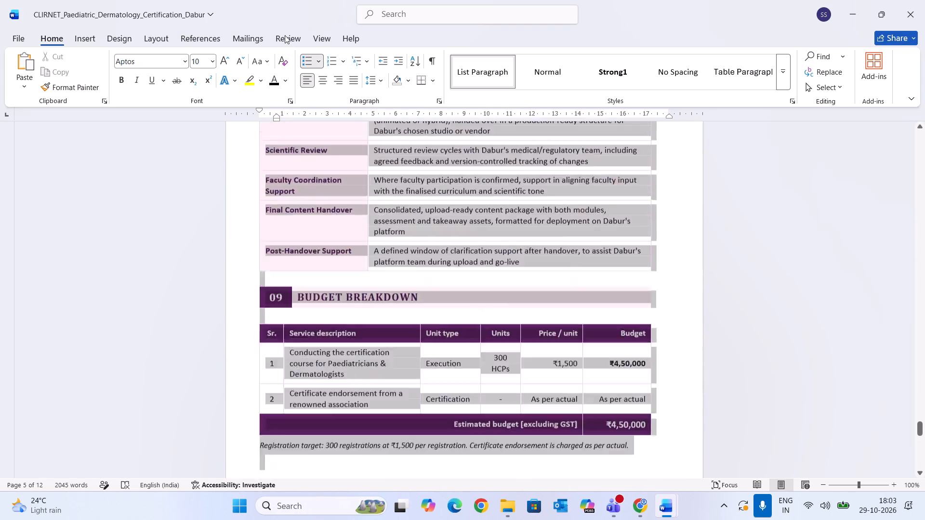
left_click_drag(285, 35, 268, 64)
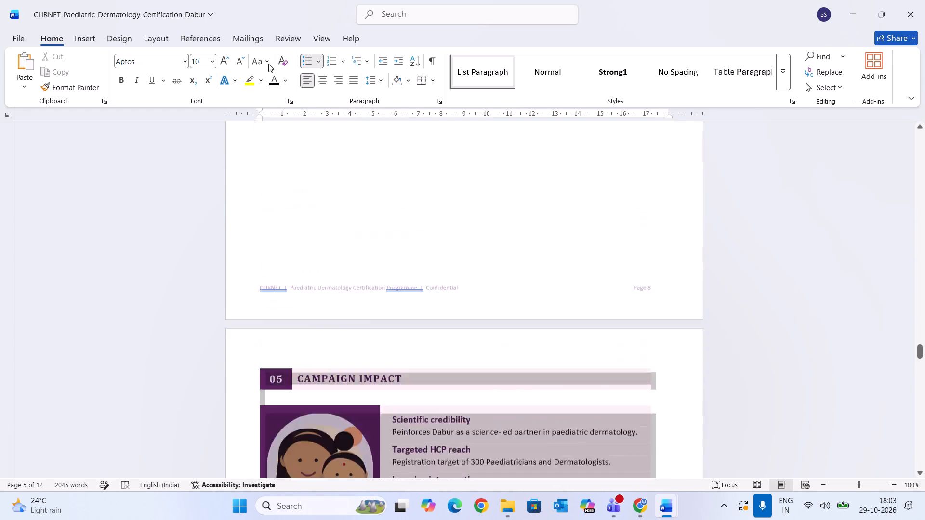
left_click_drag(268, 64, 293, 247)
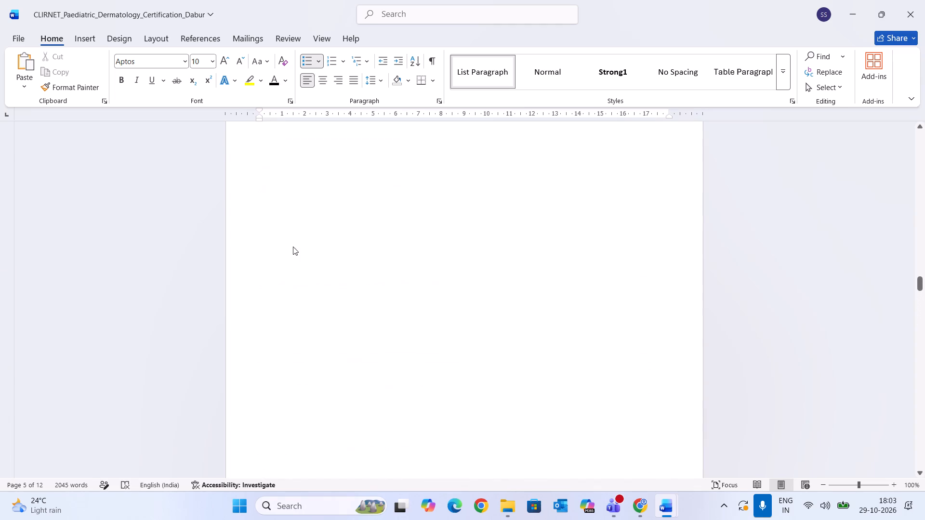
left_click_drag(293, 247, 296, 519)
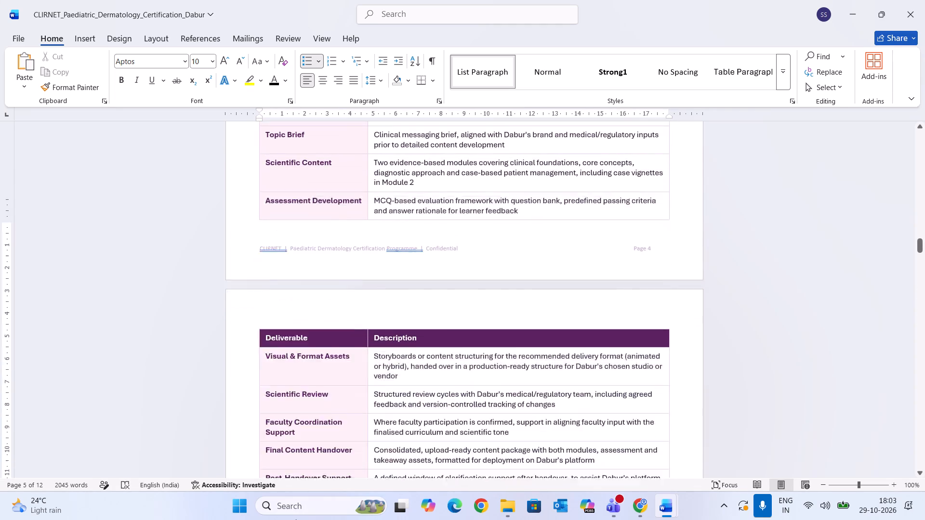
left_click_drag(296, 519, 255, 344)
key("BackSpace")
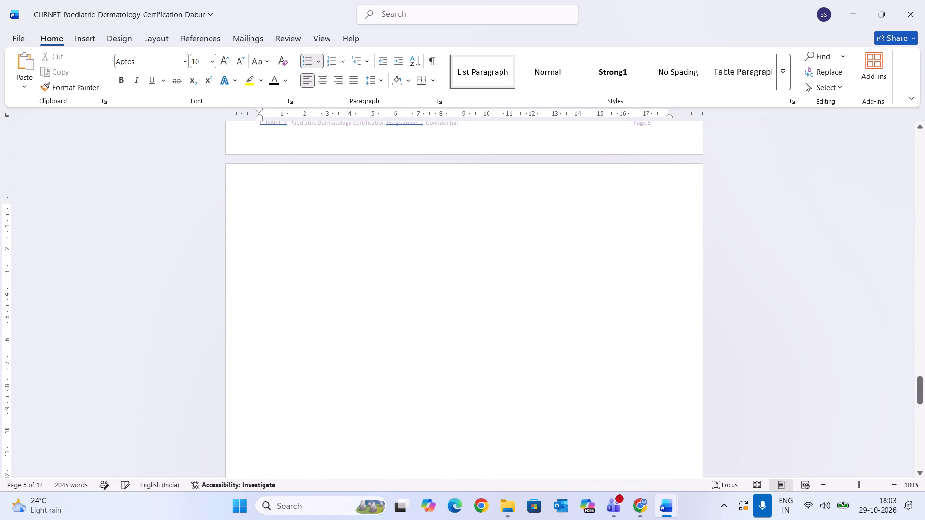
key("BackSpace")
key("BackSpace")
key("BackSpace")
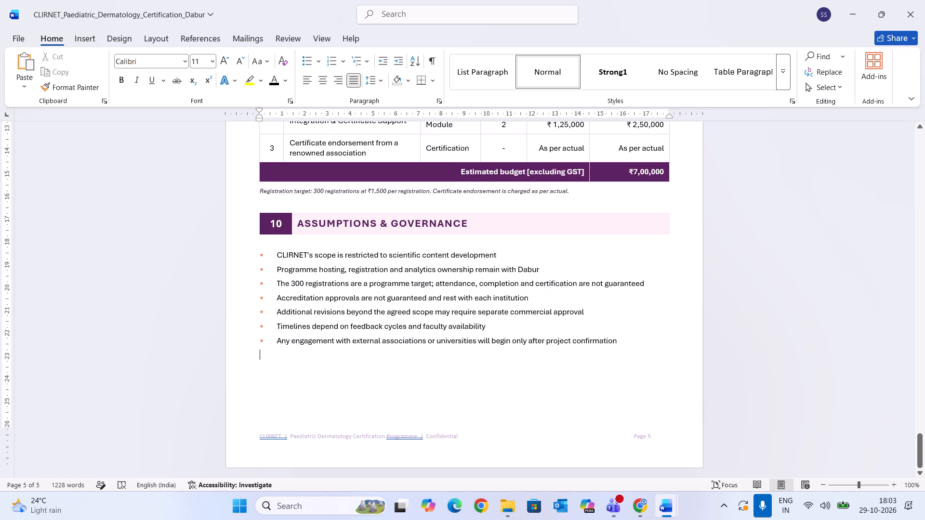
Review the rebuilt document from the Assumptions & Governance section on page 5 back to the cover page.
scroll(306, 374, "up", 2)
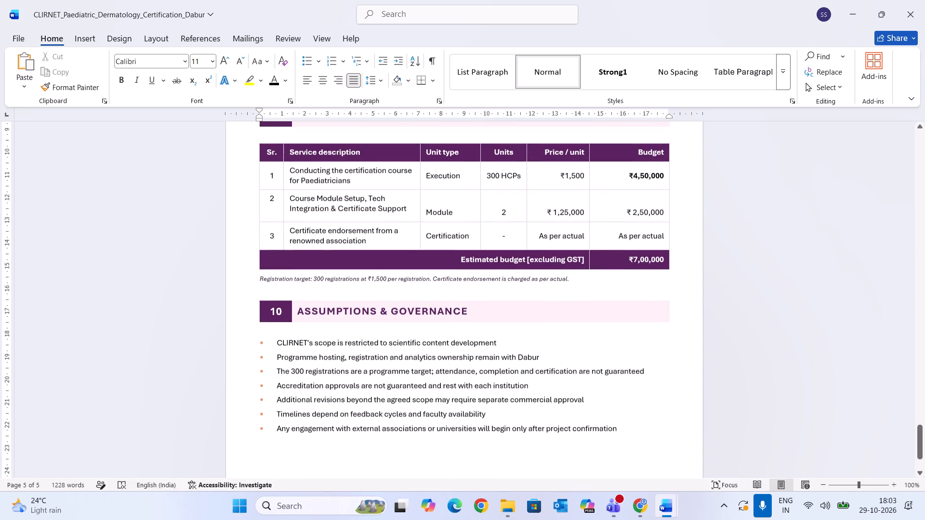
scroll(306, 374, "up", 2)
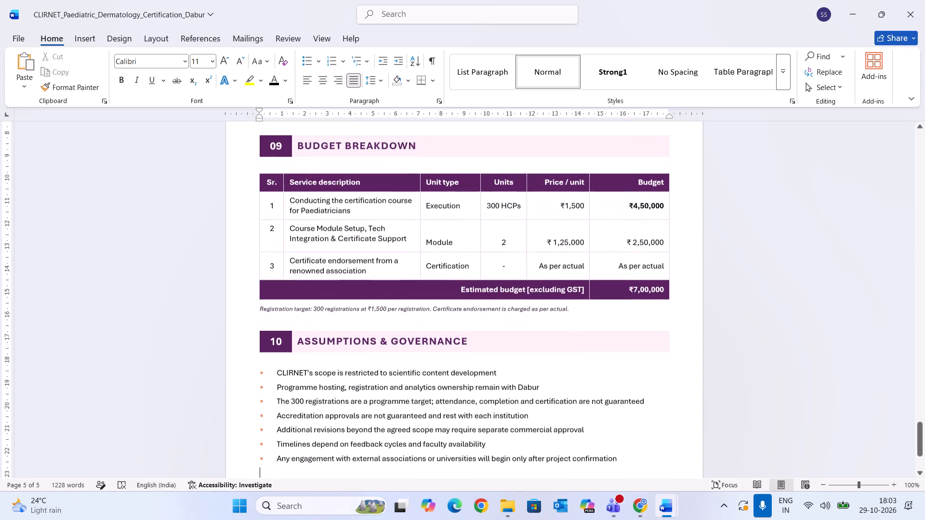
scroll(306, 374, "up", 2)
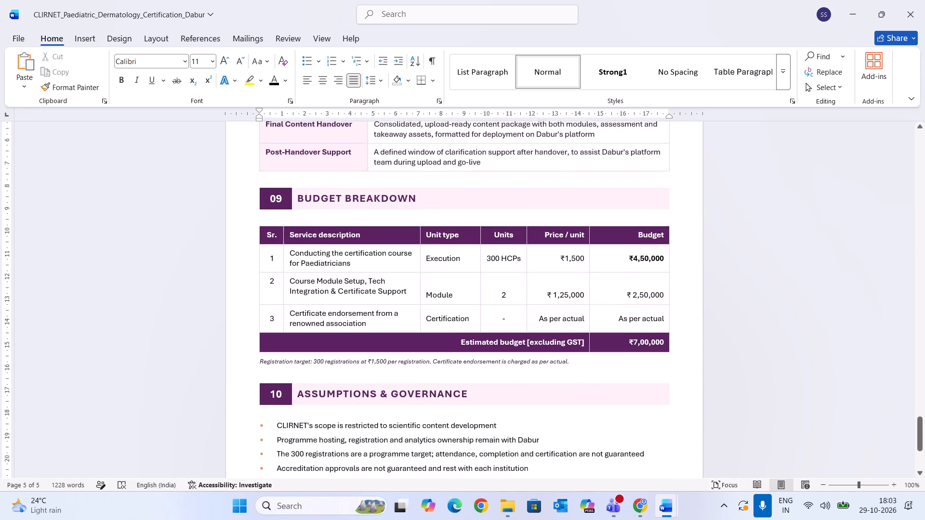
scroll(306, 374, "up", 5)
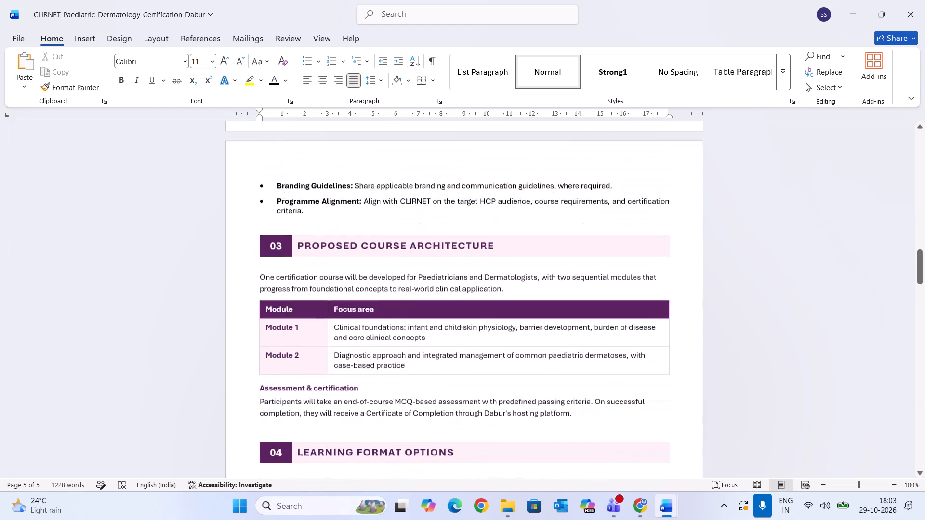
scroll(306, 374, "up", 4)
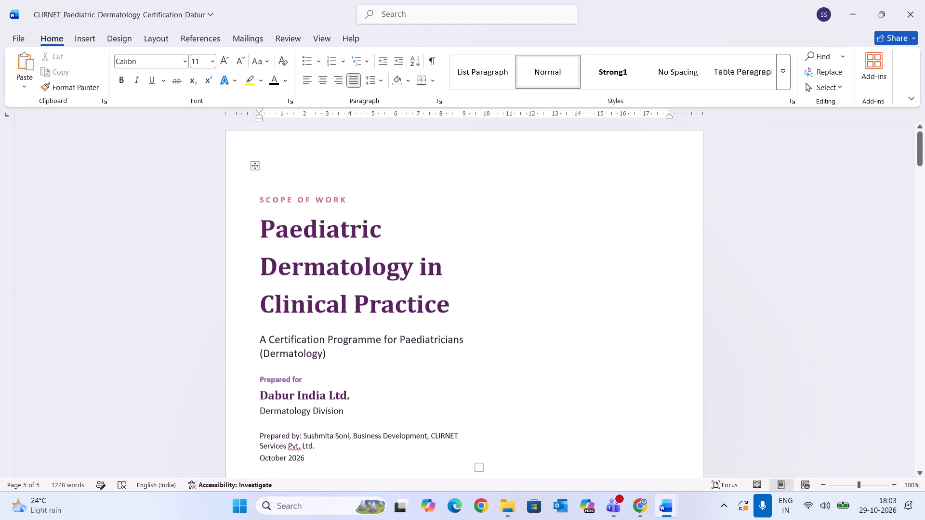
Change the font of the cover page's course, modules and registrations statistics strip to Aptos.
scroll(306, 374, "down", 3)
scroll(306, 374, "up", 1)
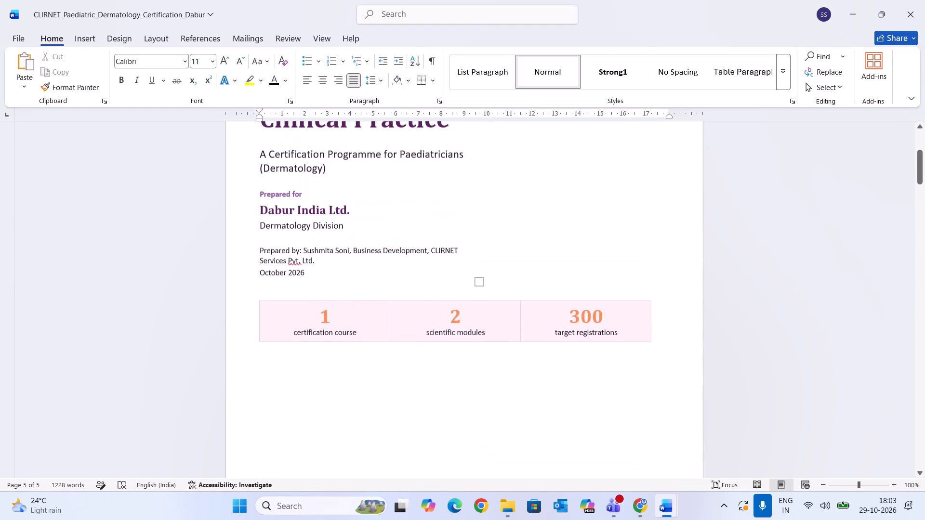
left_click_drag(302, 315, 589, 319)
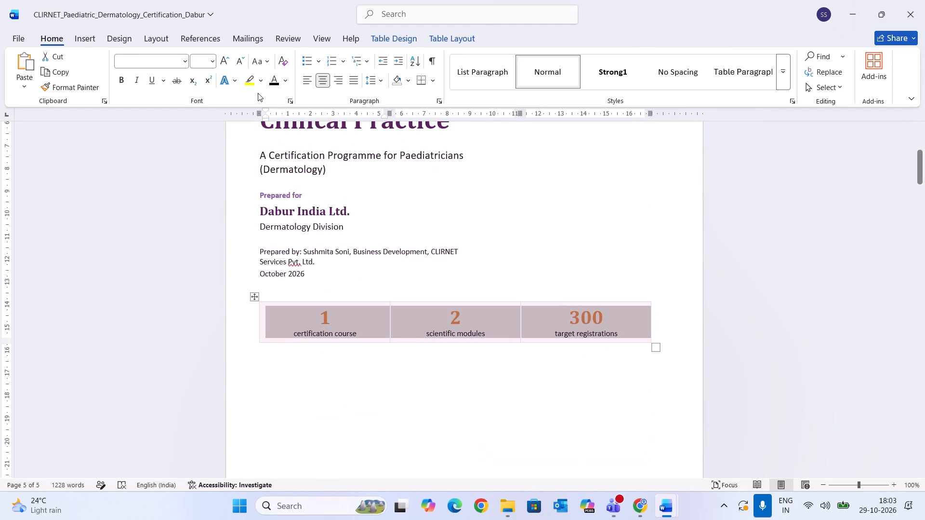
left_click(185, 64)
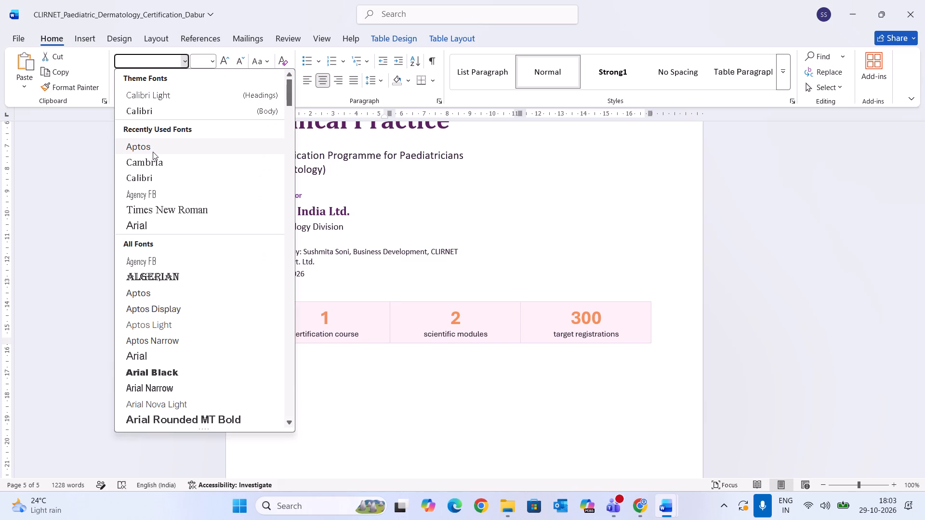
left_click(153, 152)
left_click(400, 390)
Set the cover page text below the main title, from the programme subtitle through the October 2026 date, in Aptos.
scroll(344, 305, "up", 1)
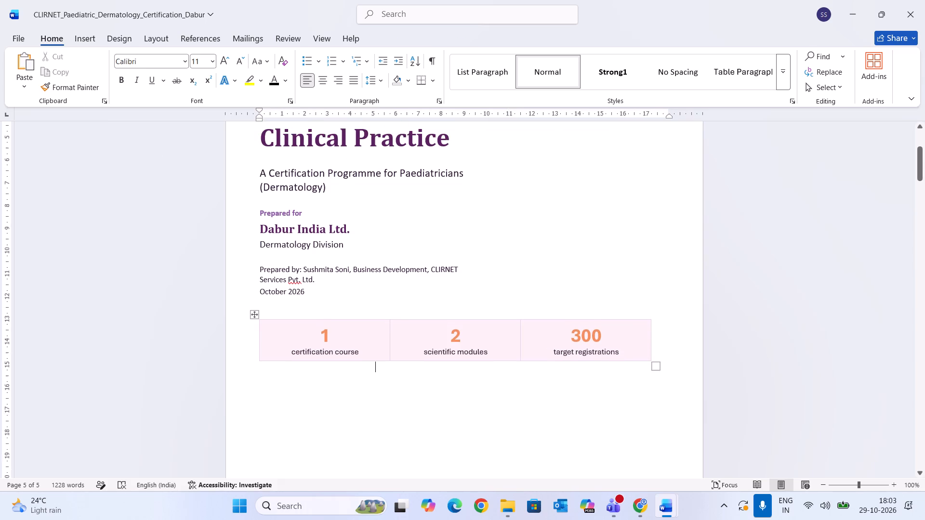
scroll(344, 305, "up", 1)
left_click_drag(328, 336, 242, 220)
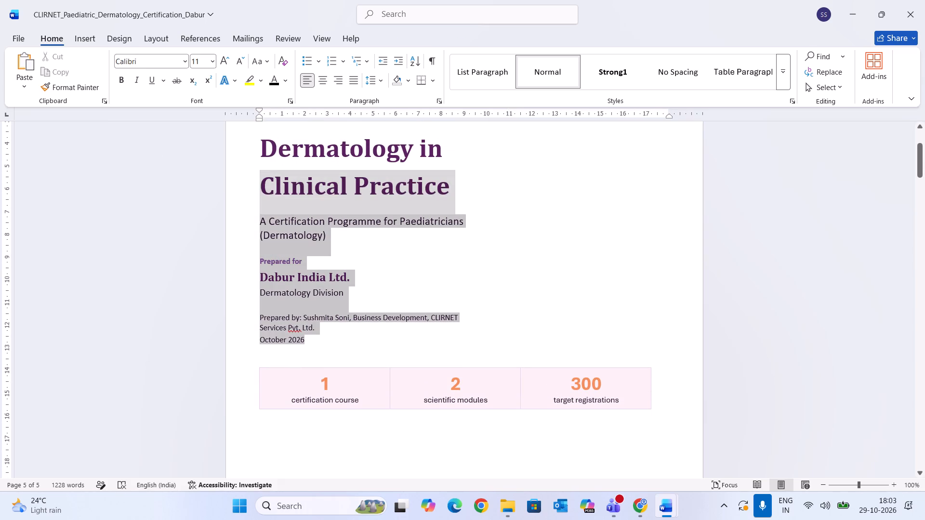
left_click_drag(242, 220, 242, 219)
left_click(186, 66)
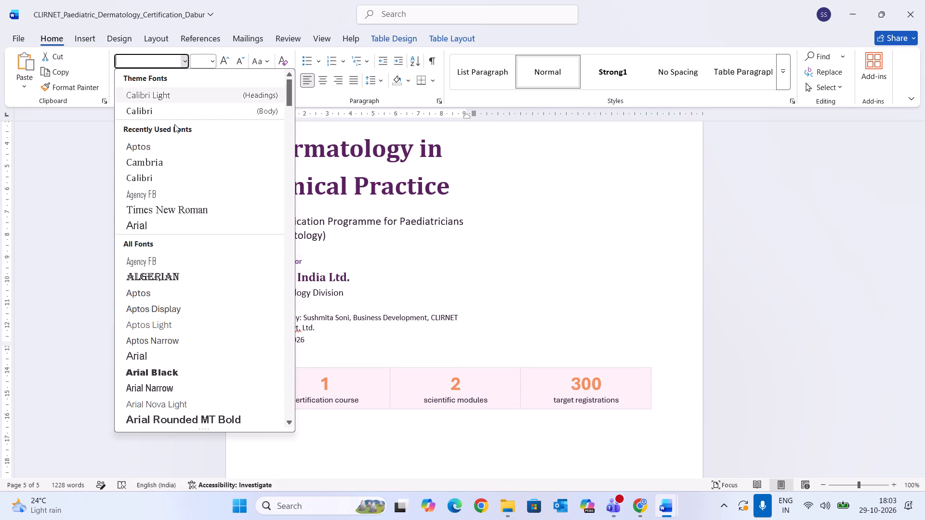
left_click(162, 146)
left_click(440, 325)
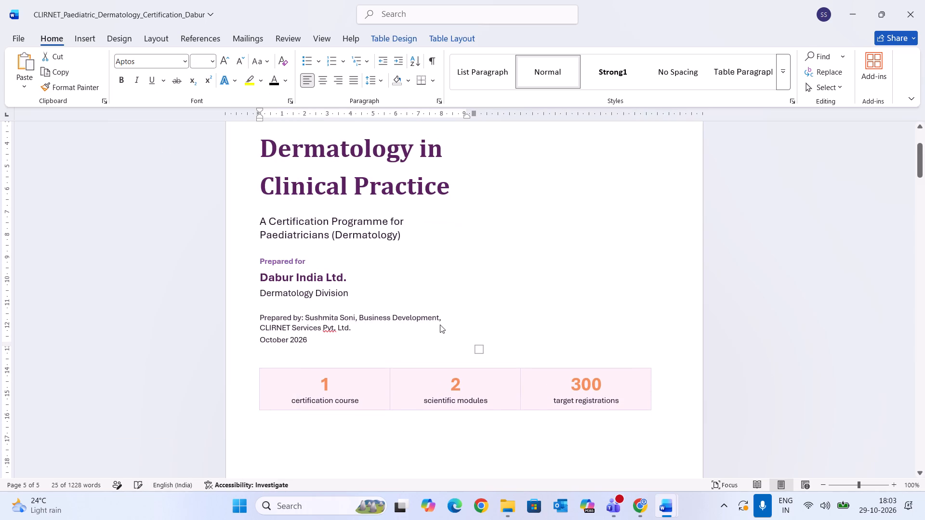
Check the formatting of the whole document from the cover page through section 10 and back.
scroll(440, 325, "up", 1)
scroll(440, 325, "down", 3)
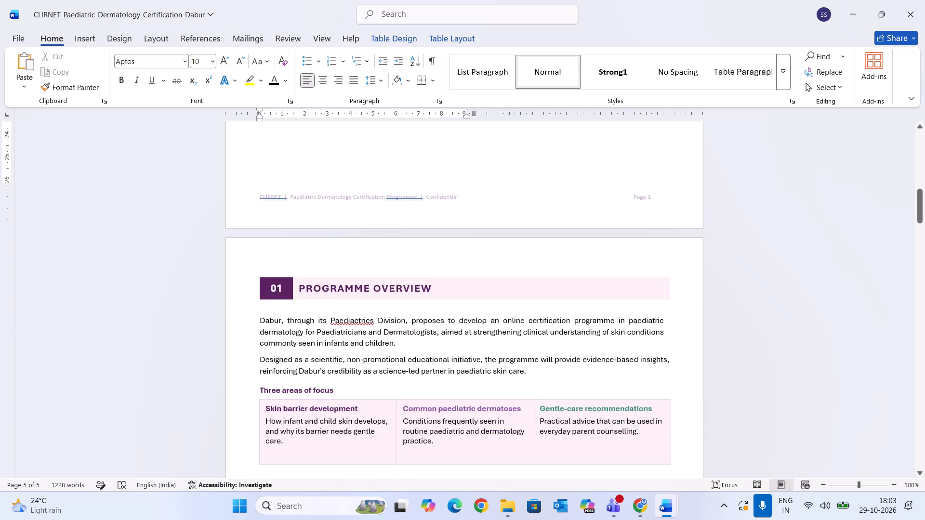
scroll(440, 325, "down", 5)
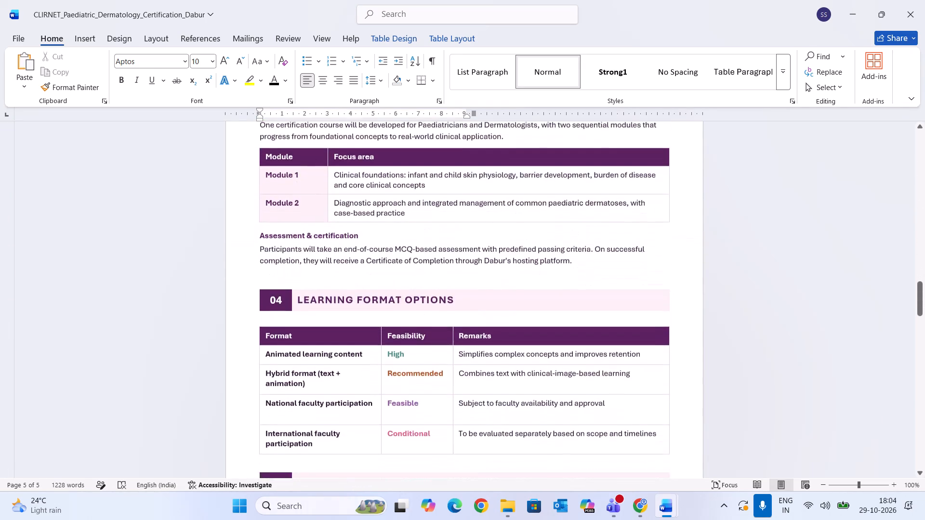
scroll(440, 325, "down", 5)
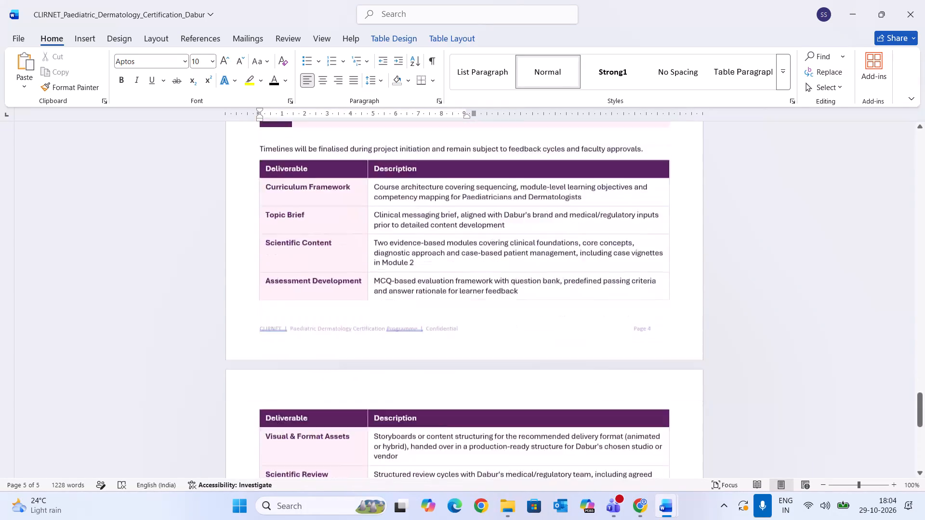
scroll(440, 325, "down", 5)
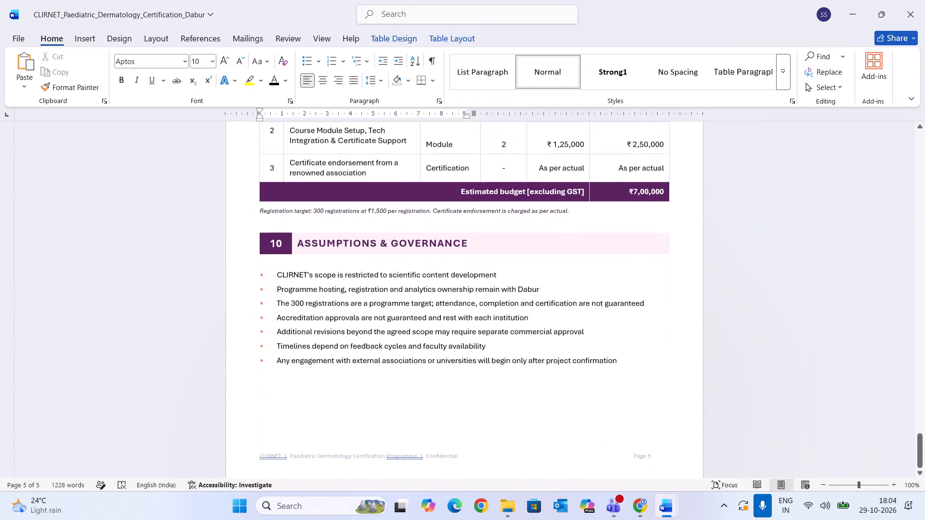
scroll(440, 325, "down", 1)
scroll(437, 367, "up", 9)
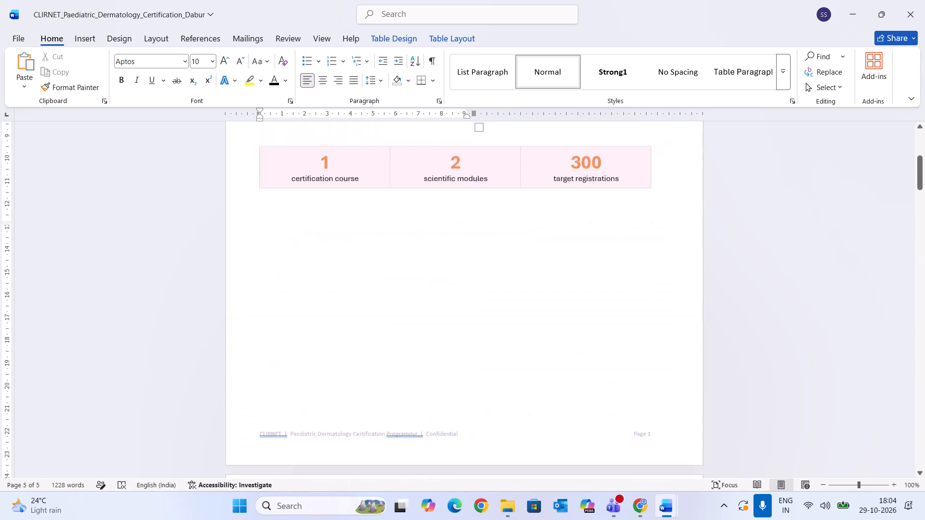
scroll(437, 367, "up", 2)
Move the three-cell statistics table further down the cover page, leaving a larger gap below the date.
scroll(437, 367, "down", 2)
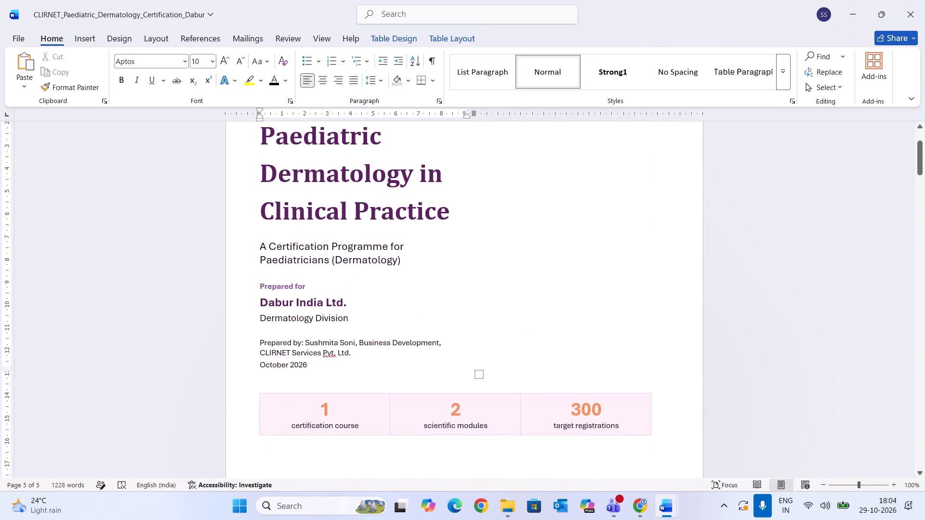
scroll(452, 361, "down", 1)
left_click(451, 290)
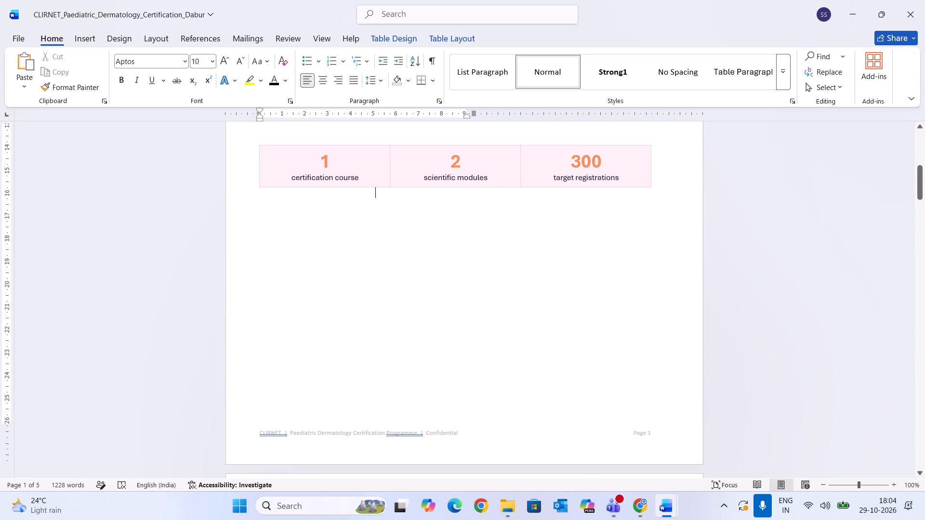
left_click_drag(253, 140, 256, 154)
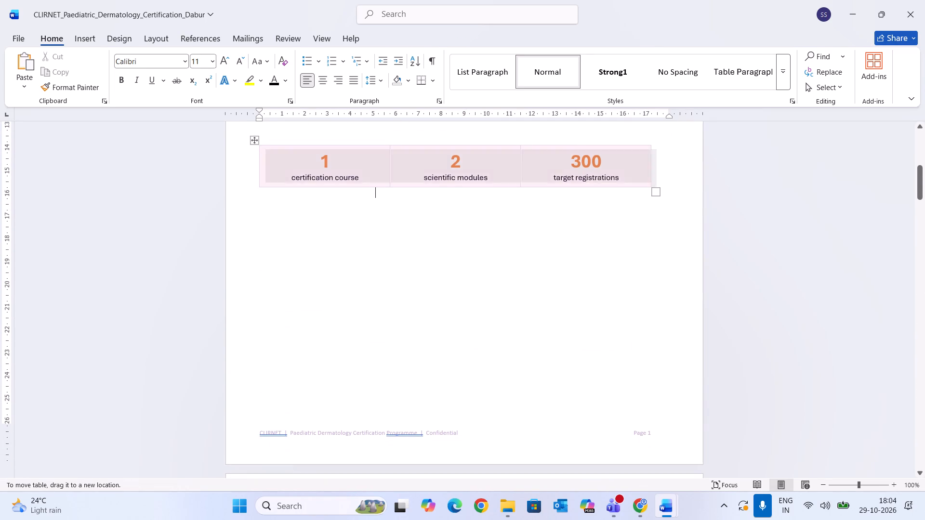
left_click_drag(256, 154, 265, 244)
Resize the cover's title text table to a narrower width so the main title wraps onto four lines.
scroll(396, 330, "up", 1)
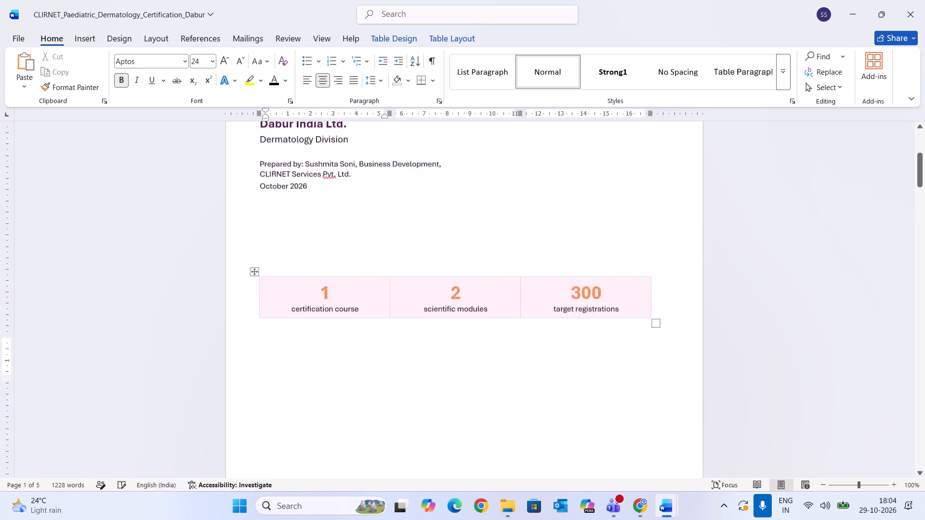
scroll(396, 330, "up", 1)
scroll(359, 240, "up", 1)
left_click(356, 304)
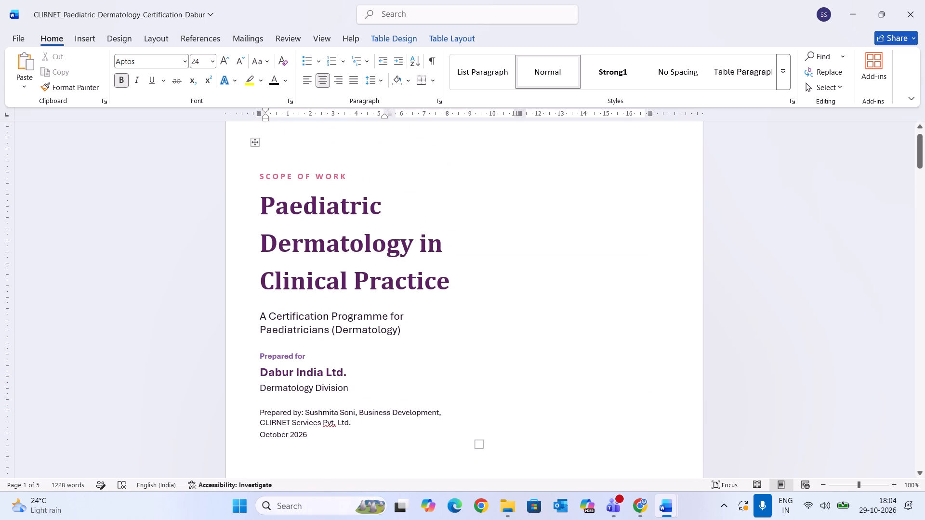
left_click_drag(476, 448, 475, 466)
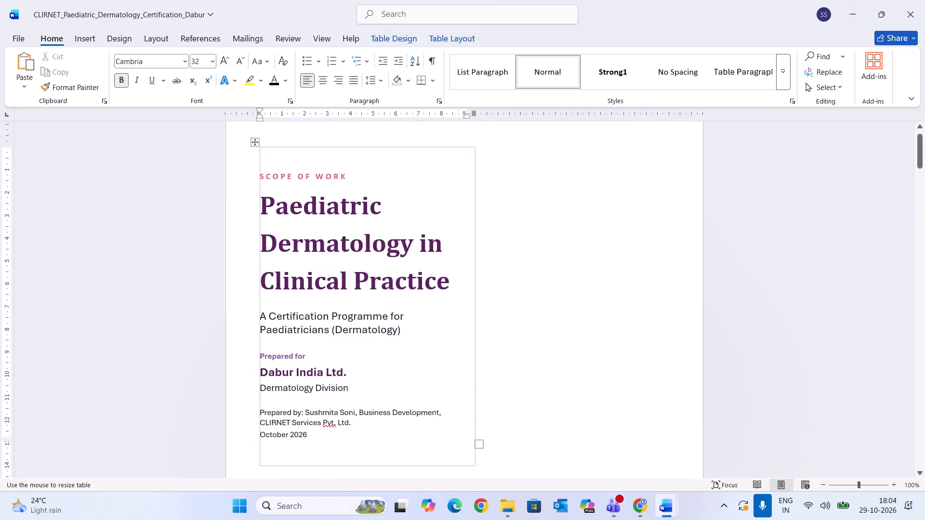
left_click_drag(475, 466, 438, 374)
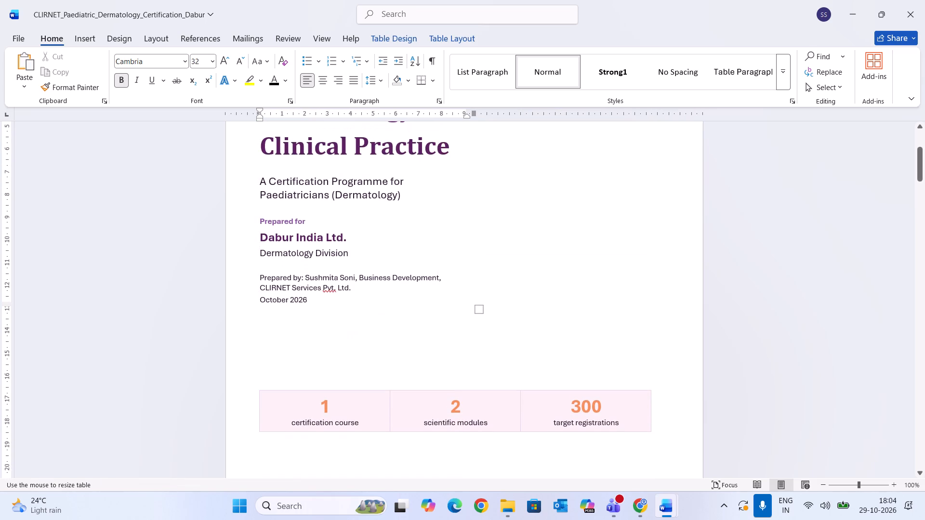
left_click(484, 384)
scroll(484, 384, "up", 2)
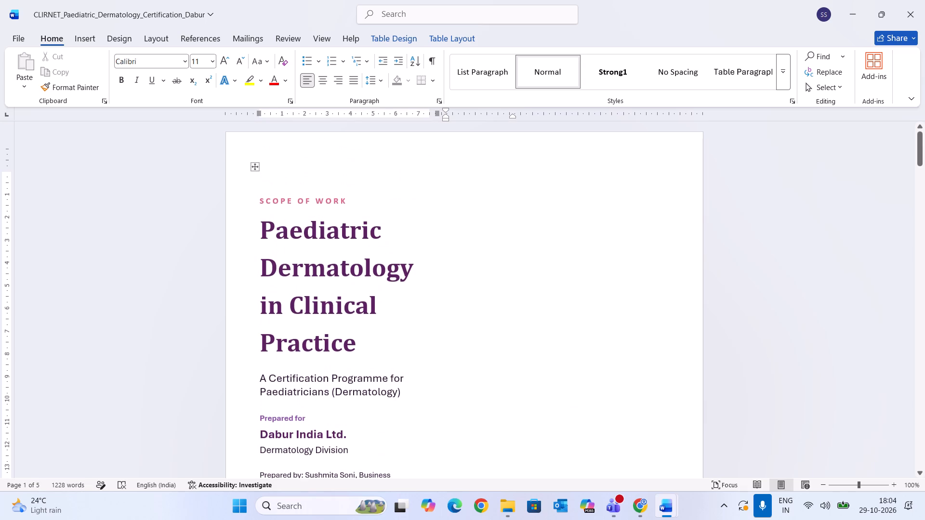
left_click(266, 186)
left_click(639, 269)
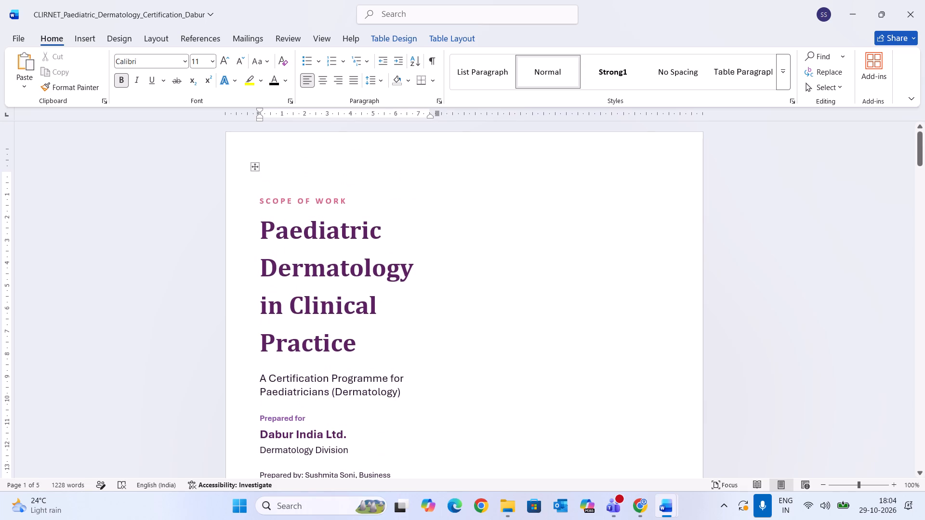
left_click(754, 303)
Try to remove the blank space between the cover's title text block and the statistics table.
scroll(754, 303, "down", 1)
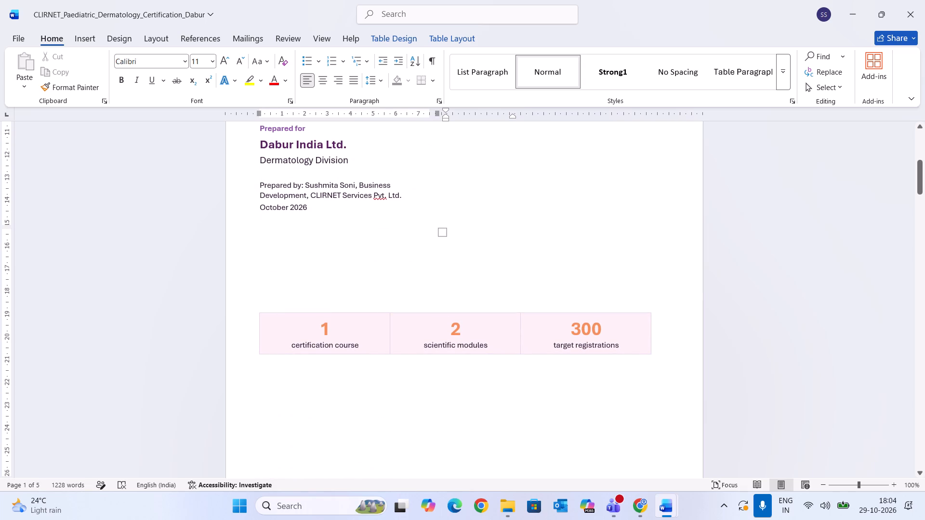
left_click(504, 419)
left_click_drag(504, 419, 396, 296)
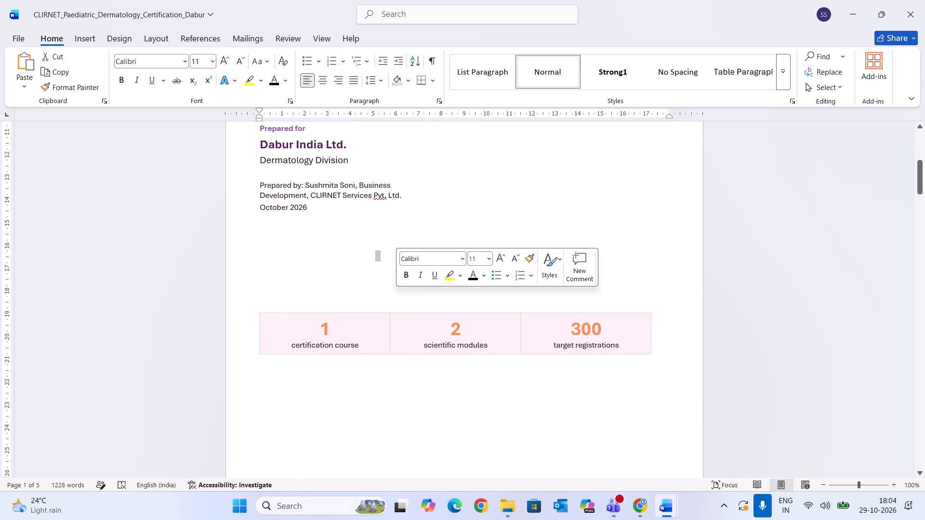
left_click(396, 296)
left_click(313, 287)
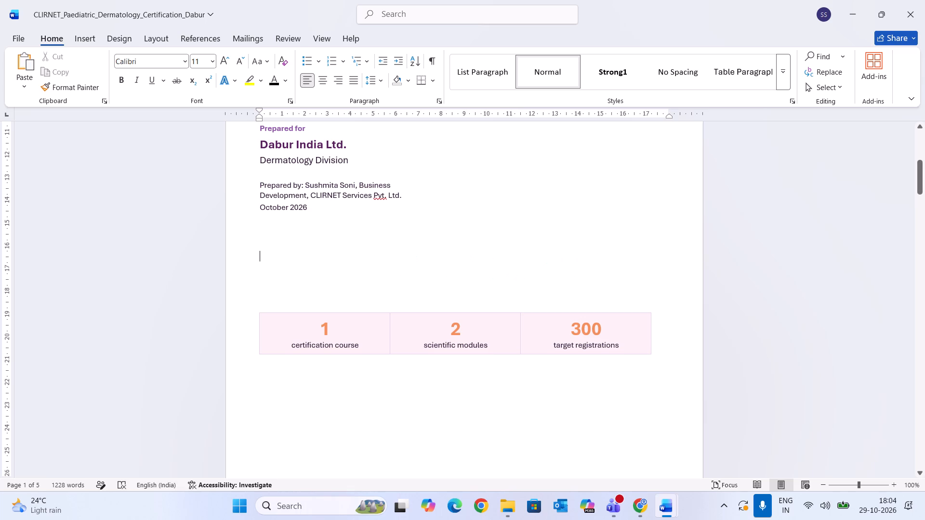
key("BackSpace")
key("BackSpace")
scroll(350, 258, "down", 1)
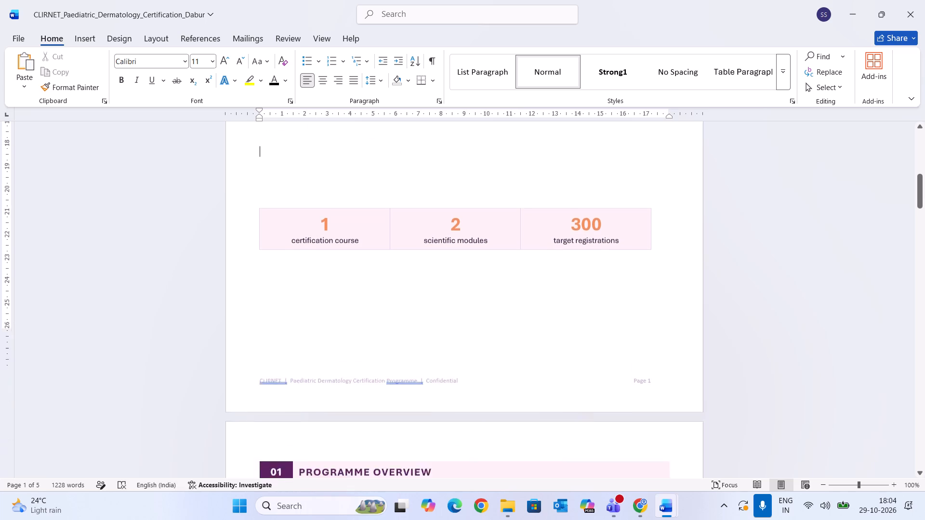
scroll(350, 258, "down", 2)
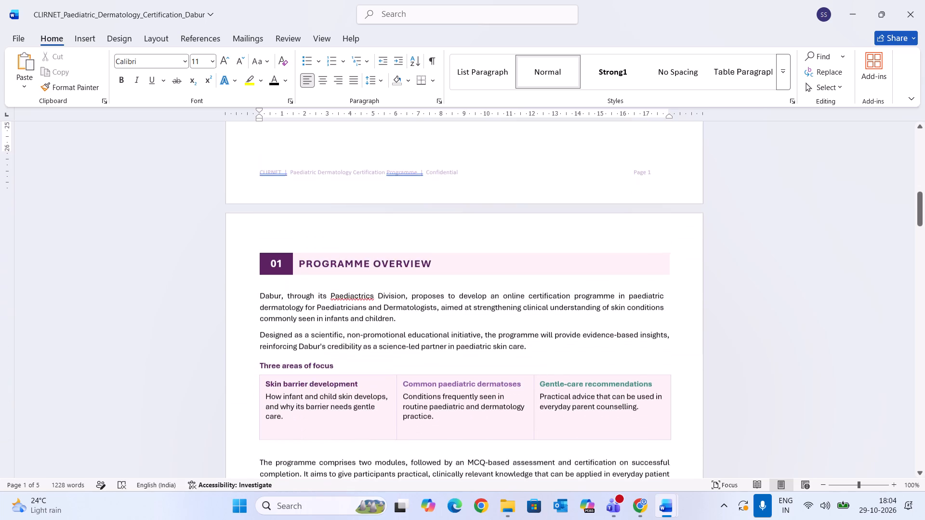
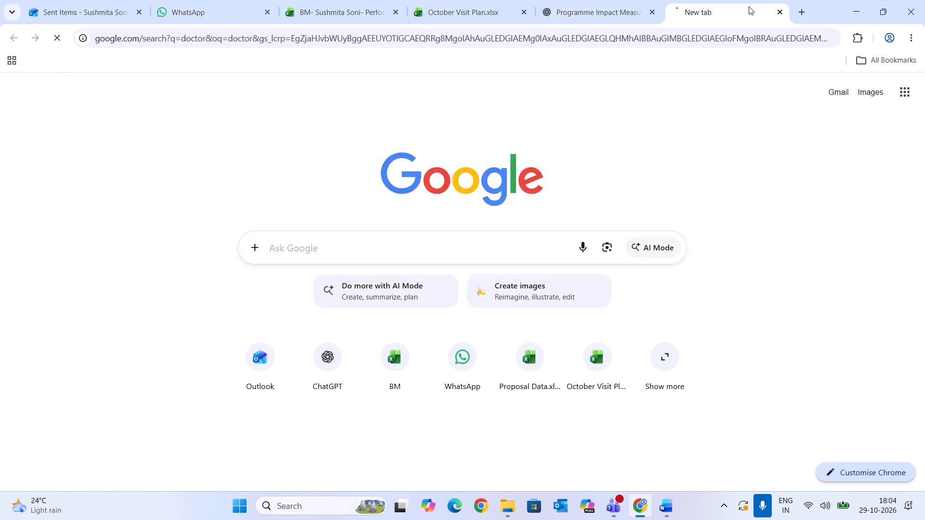
left_click(220, 145)
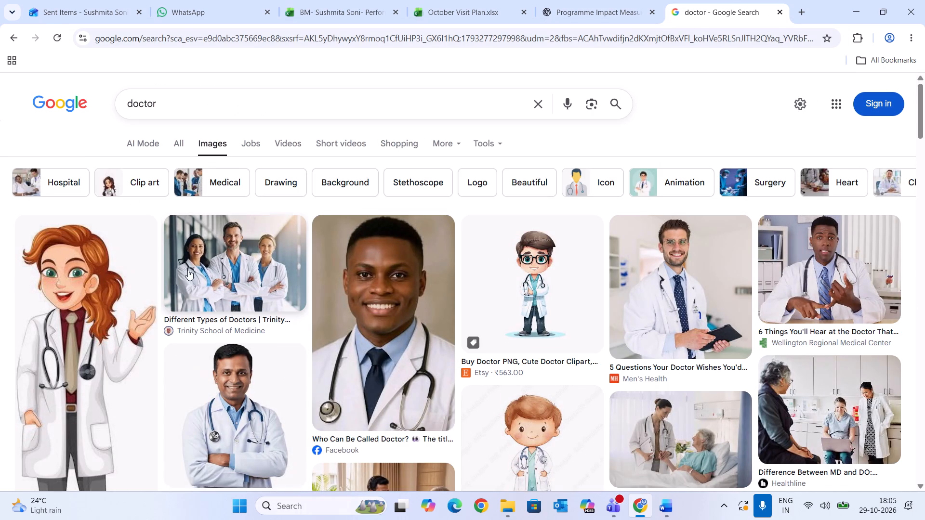
scroll(199, 247, "down", 1)
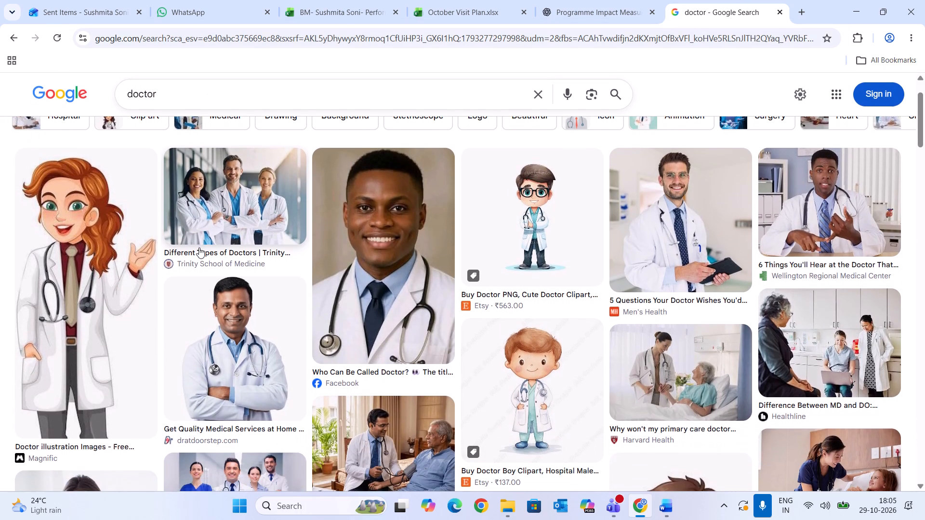
scroll(199, 247, "down", 1)
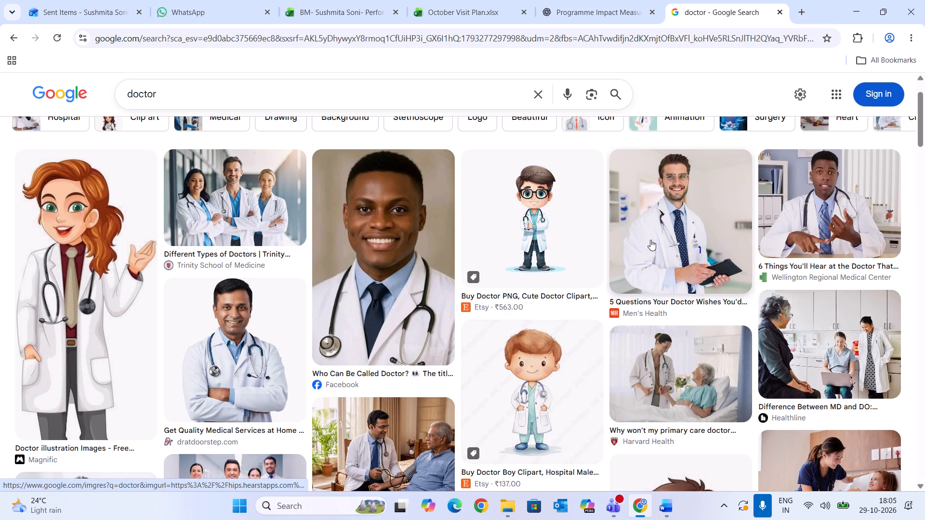
Search Google Images for "doctor engagement certification course", extend the query with "wallpaper", and browse the pictures.
left_click(278, 97)
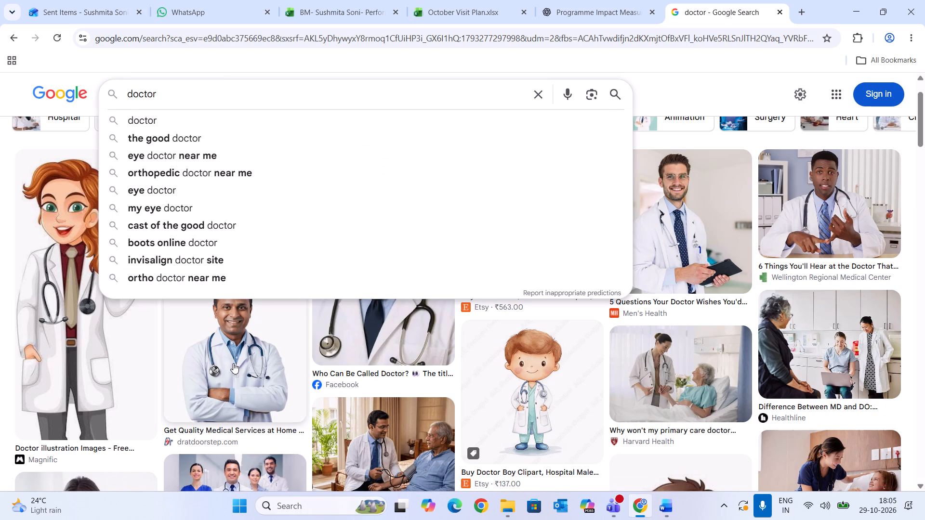
key("space")
type("engagement certification course")
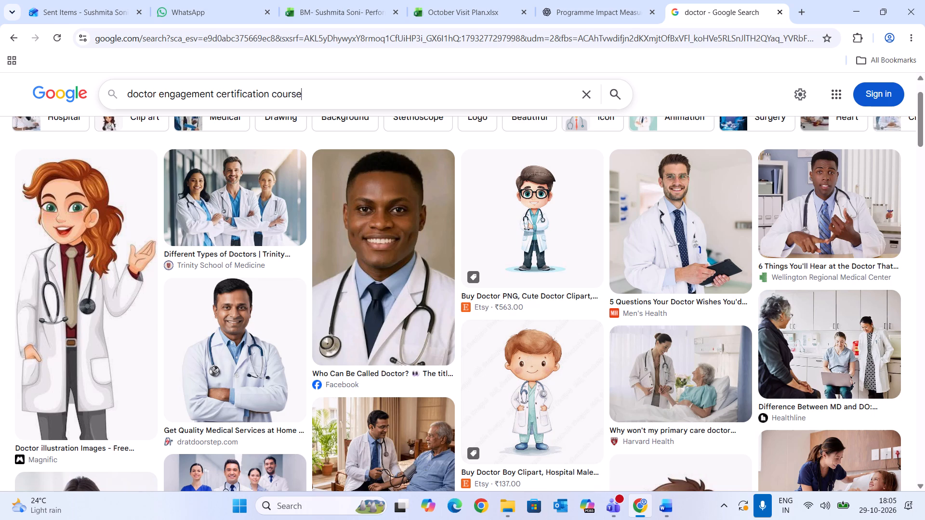
key("Return")
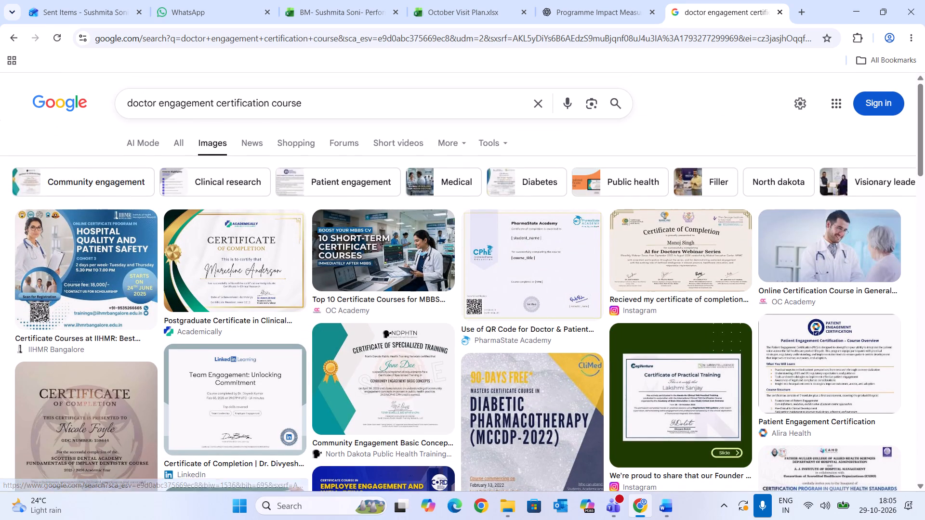
left_click(317, 102)
key("space")
type("wallpaper")
key("Return")
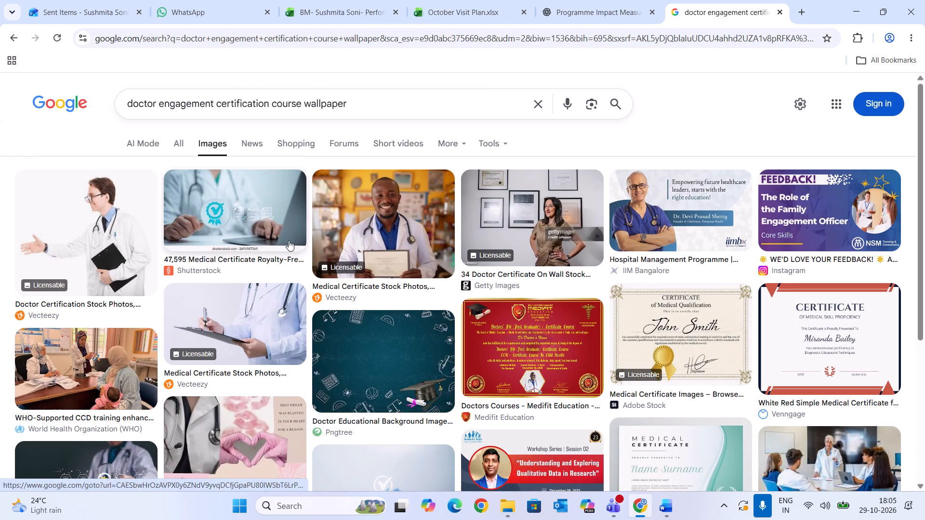
scroll(285, 370, "down", 2)
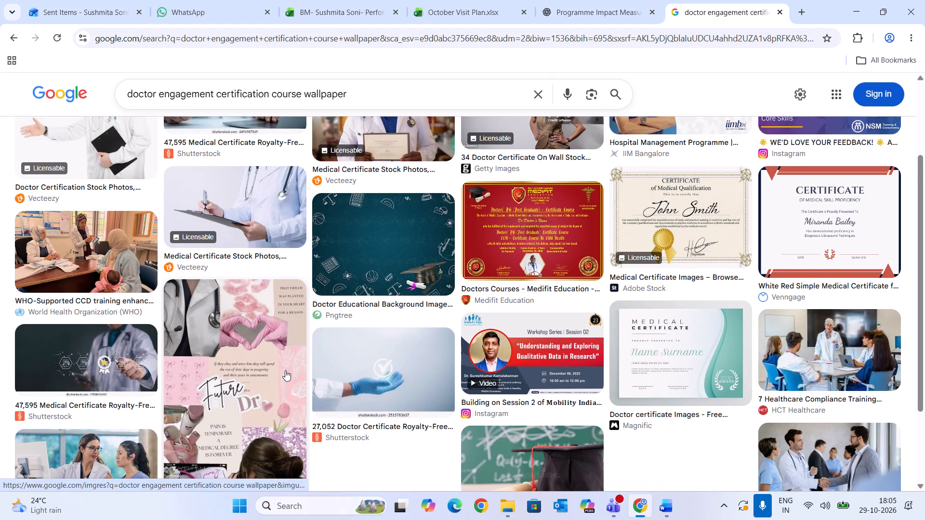
scroll(285, 370, "down", 2)
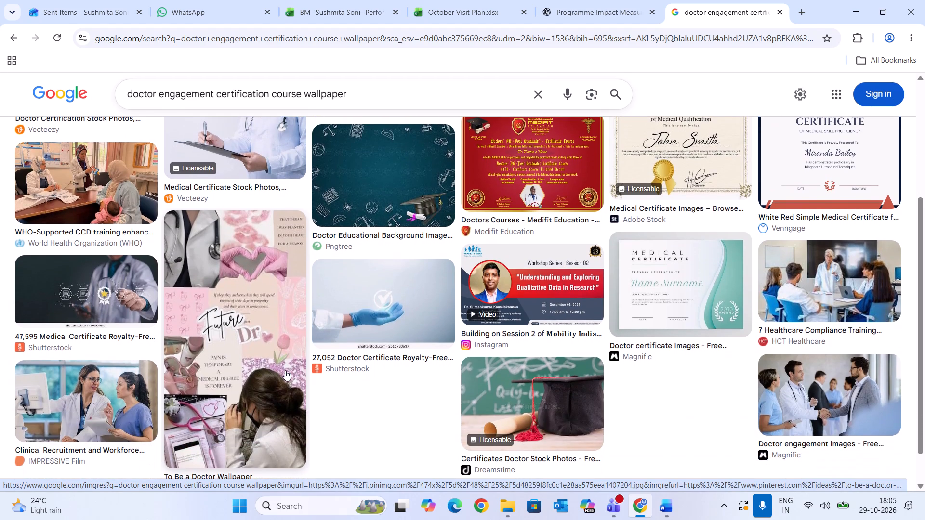
scroll(285, 370, "down", 1)
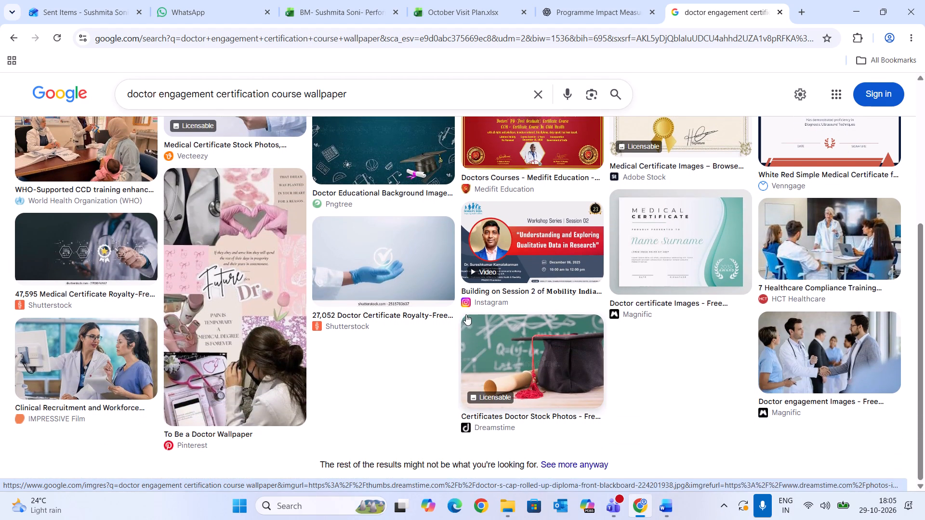
scroll(466, 314, "up", 6)
Replace the image search with "online certification courses" and refine it to "online certification courses wallpaper".
left_click_drag(363, 104, 52, 124)
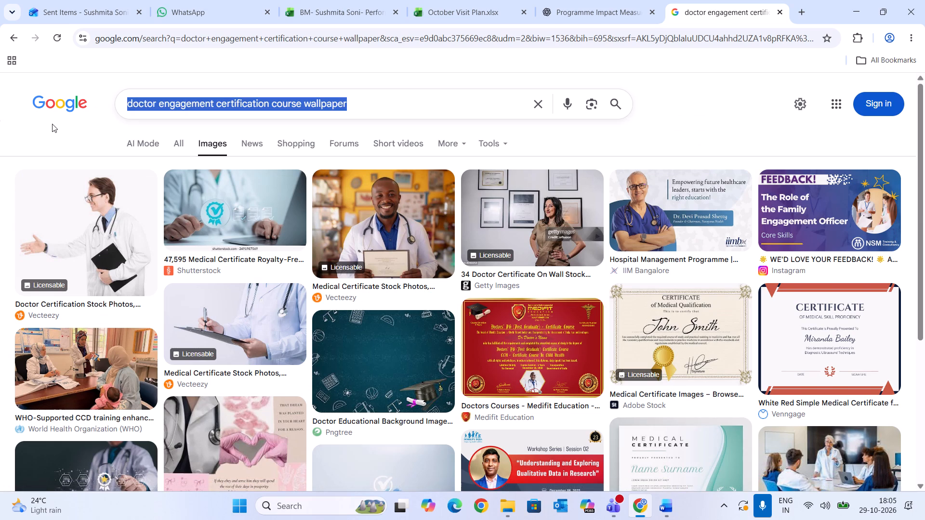
key("BackSpace")
type("online certification")
key("Down")
key("Return")
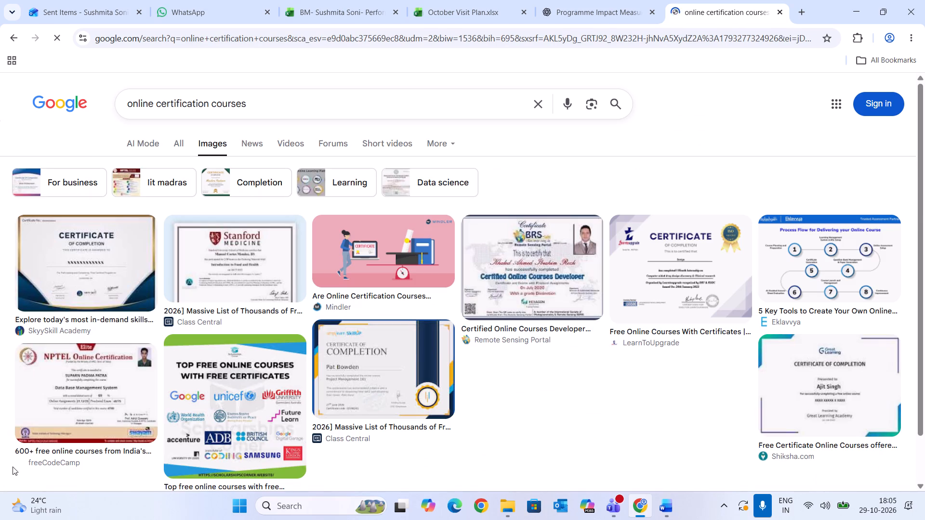
left_click(276, 103)
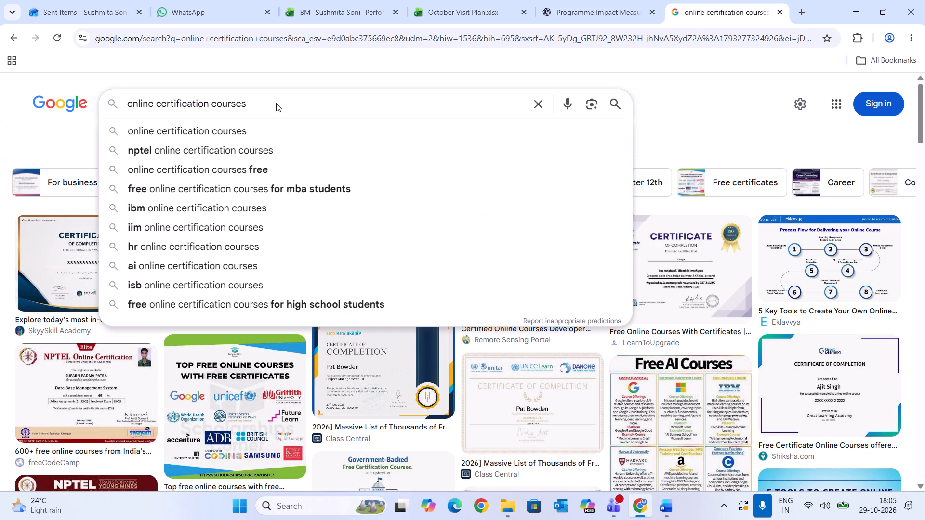
key("space")
type("wallapepe")
key("BackSpace")
key("BackSpace")
key("BackSpace")
key("BackSpace")
key("BackSpace")
type("paper")
key("Return")
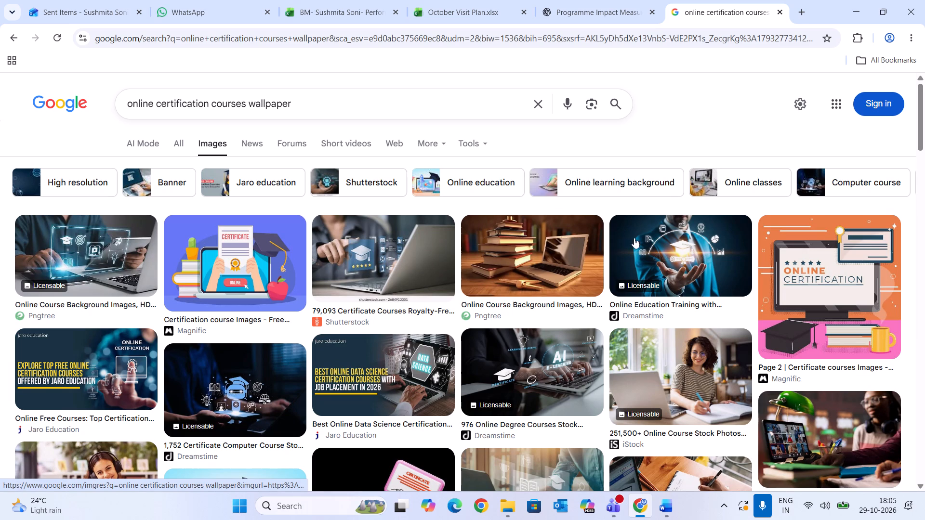
Preview the Dreamstime glowing graduation cap picture and the Shutterstock certificate badge picture, each held in a hand.
left_click(660, 244)
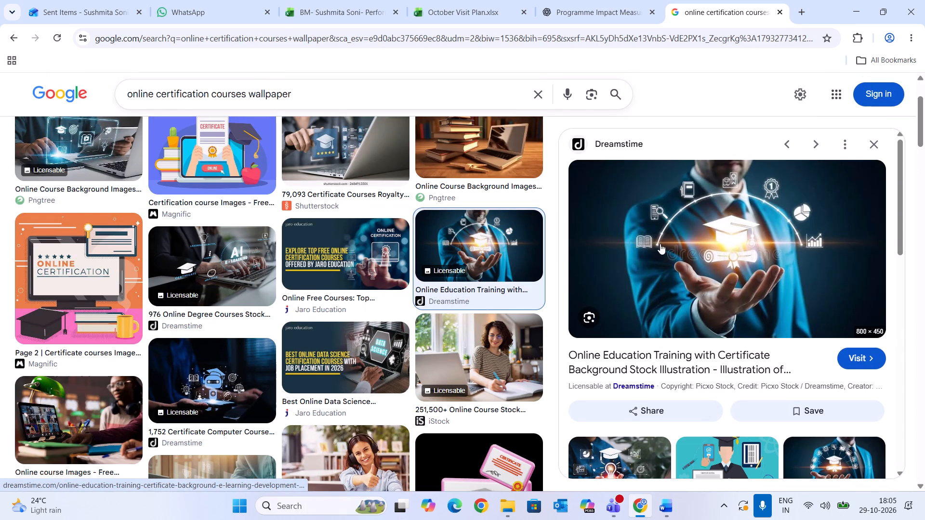
scroll(388, 350, "down", 2)
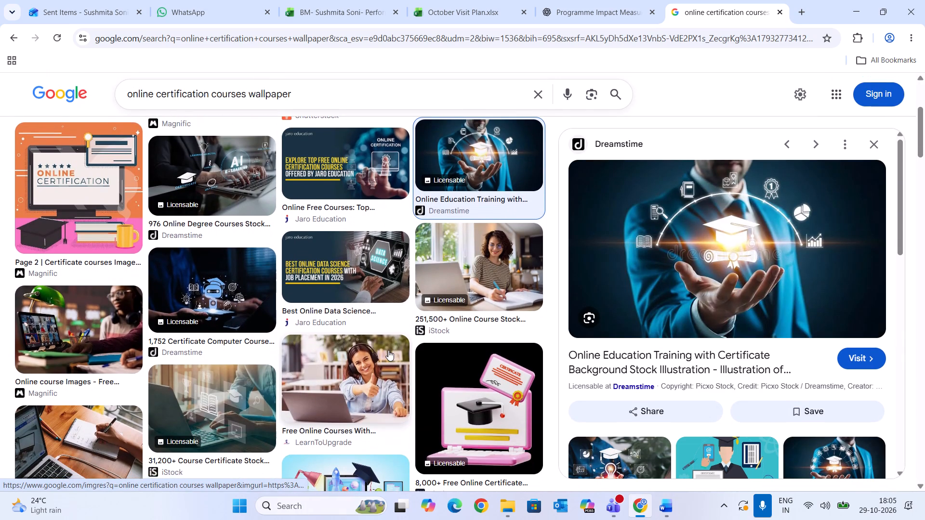
scroll(388, 350, "down", 2)
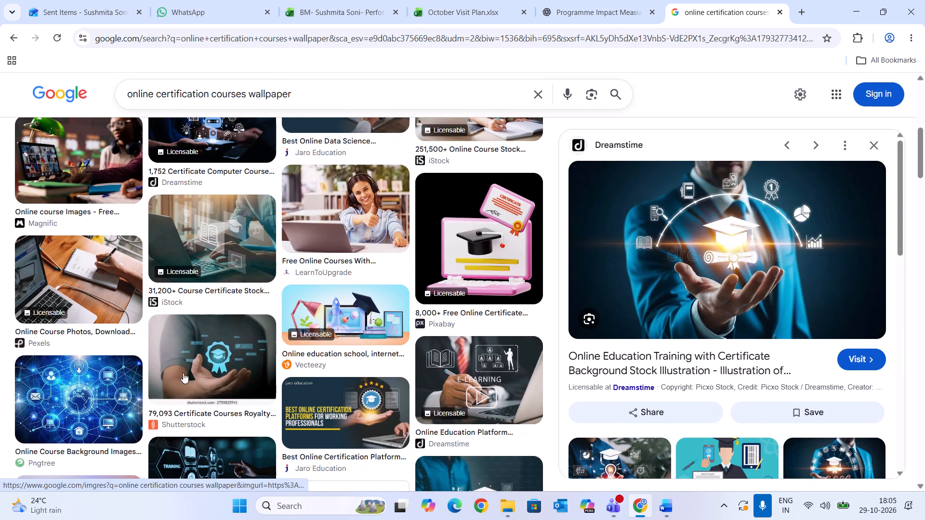
left_click(189, 372)
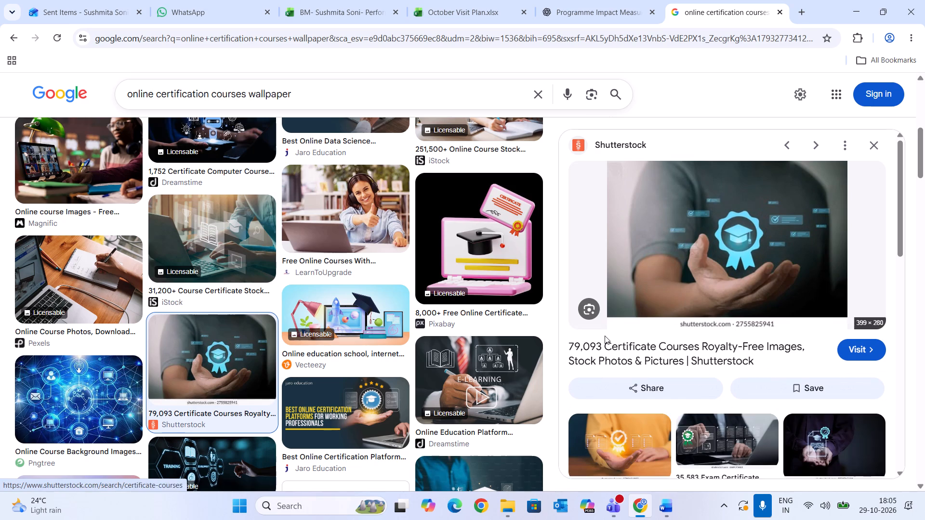
scroll(360, 318, "up", 3)
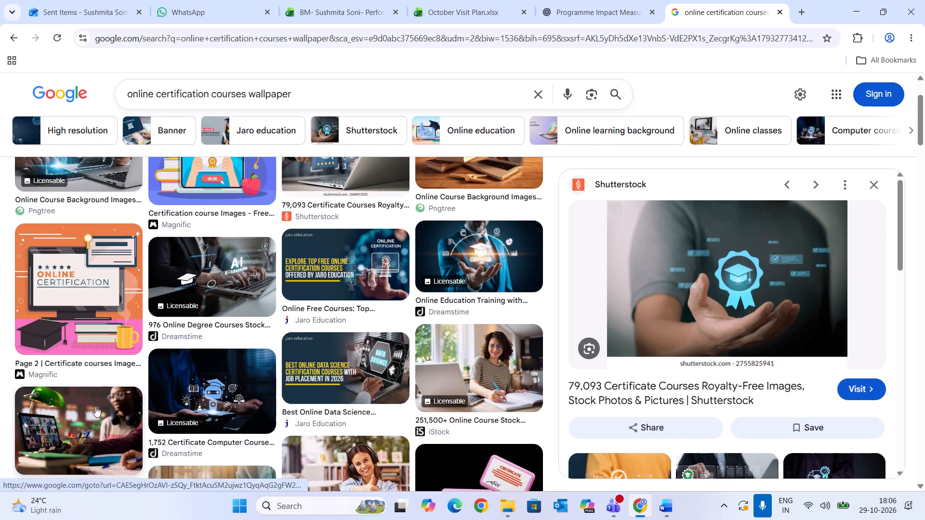
Copy the Magnific online course image showing a laptop video class beside a green desk lamp.
left_click(98, 412)
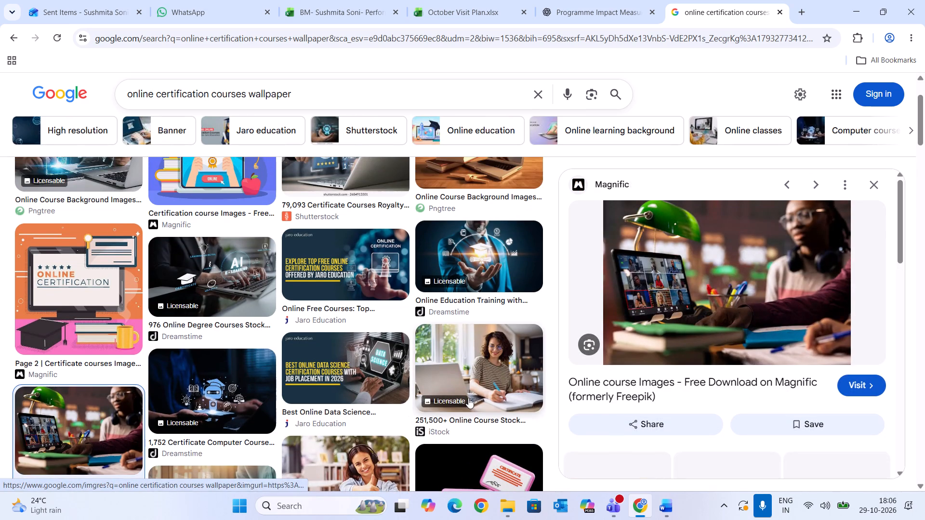
right_click(618, 279)
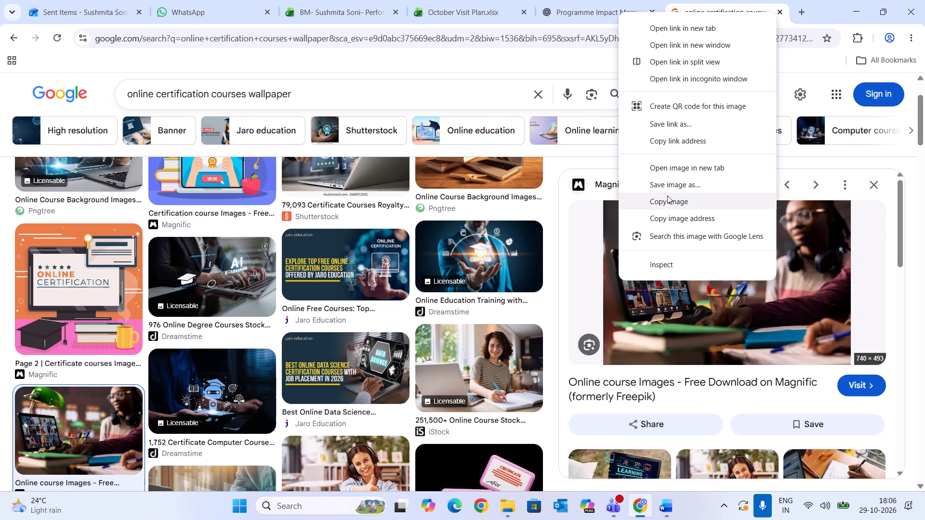
left_click(665, 199)
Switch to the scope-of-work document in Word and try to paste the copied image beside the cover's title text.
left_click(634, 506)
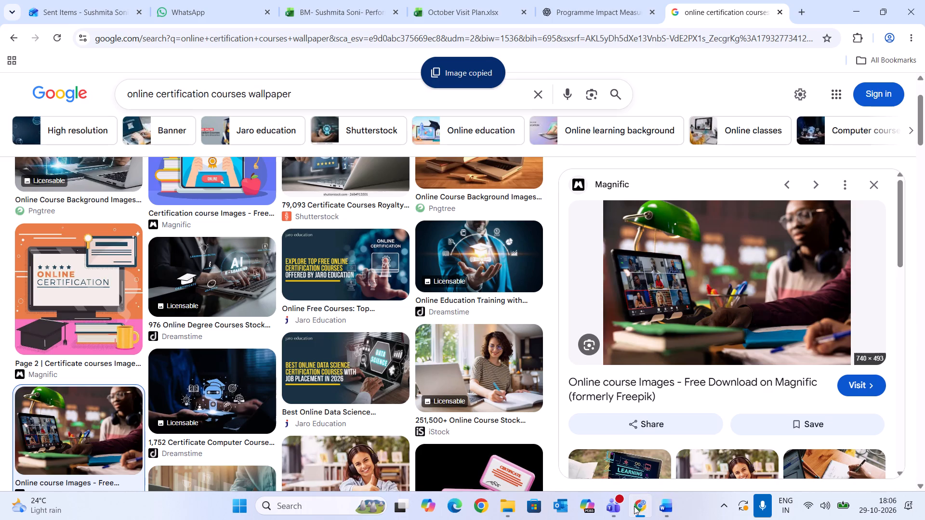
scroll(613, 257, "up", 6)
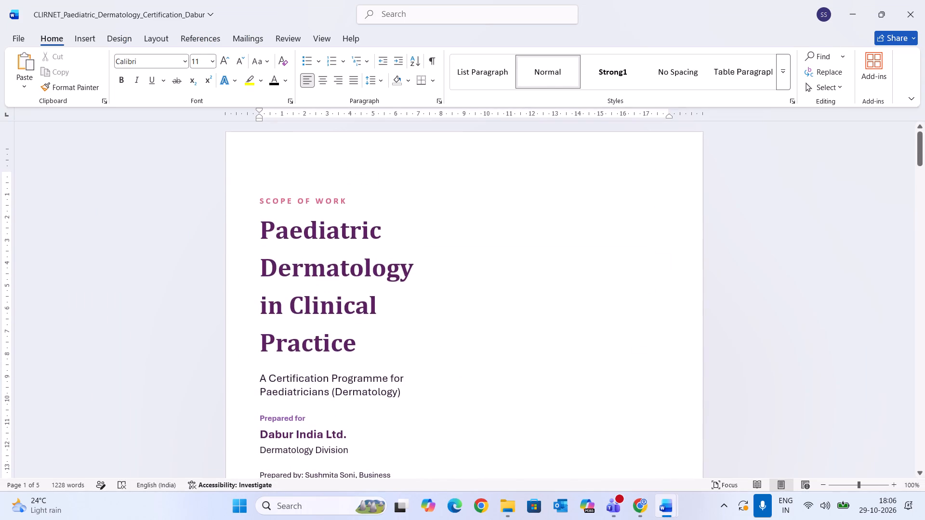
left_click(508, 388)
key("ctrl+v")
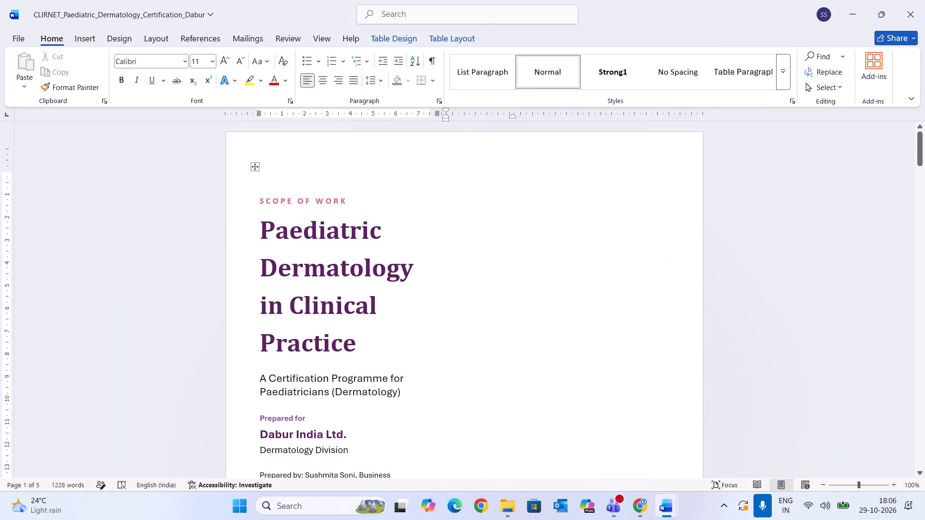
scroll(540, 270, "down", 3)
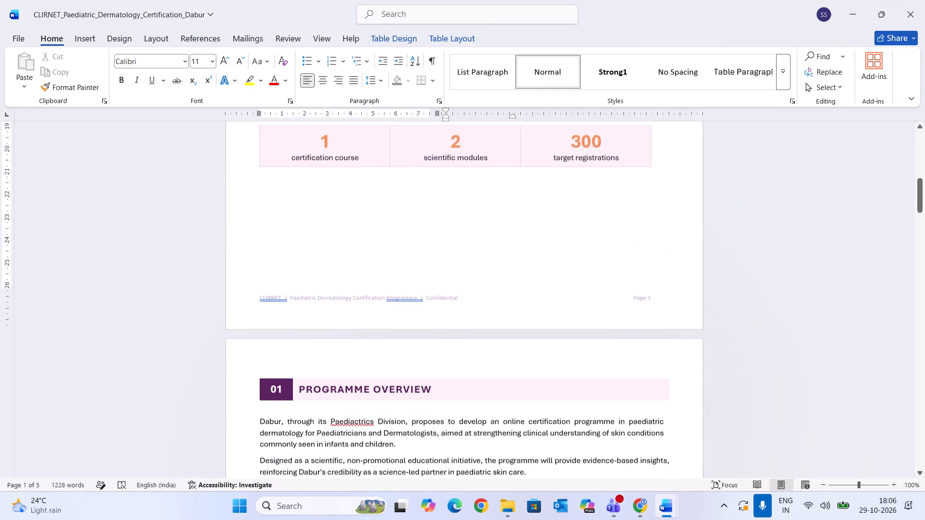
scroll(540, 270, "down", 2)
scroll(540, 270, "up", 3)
Widen the cover's title text table to nearly the full text width so the main title wraps onto two lines.
left_click_drag(540, 270, 378, 252)
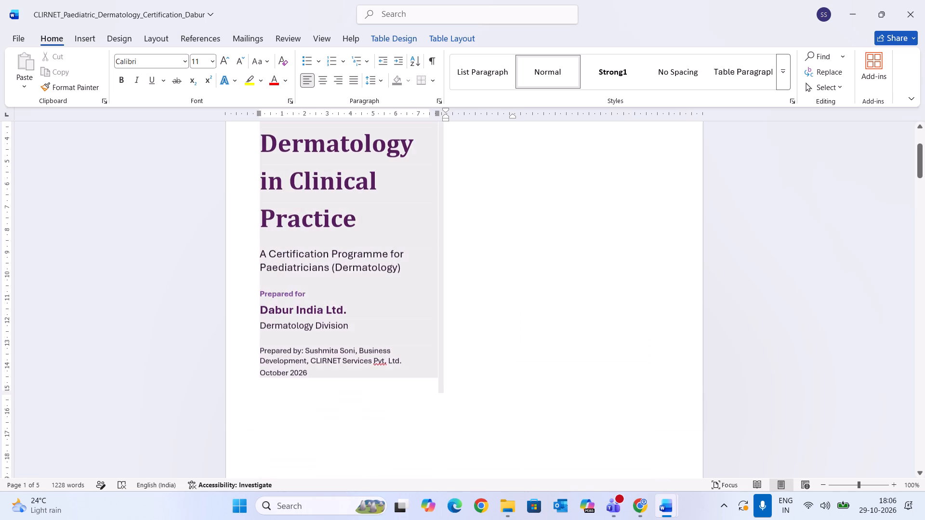
left_click_drag(378, 252, 355, 252)
left_click(454, 290)
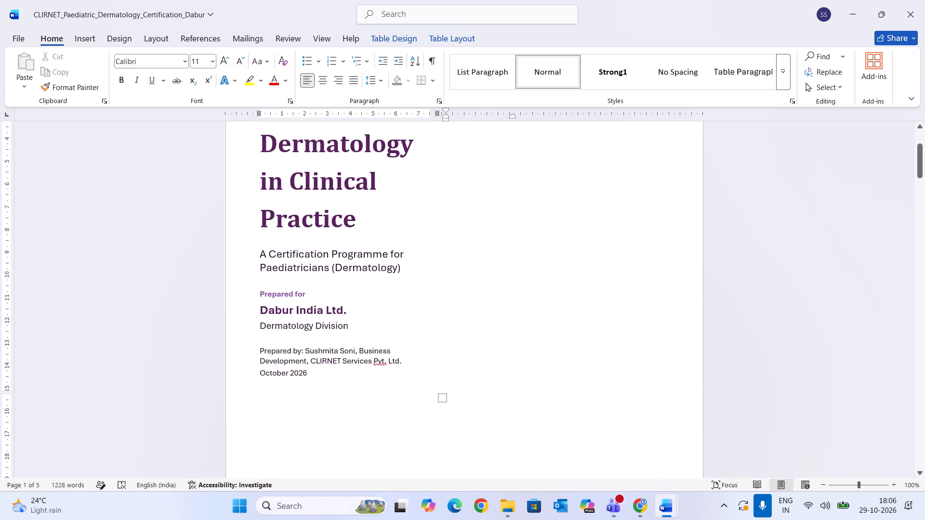
left_click_drag(442, 397, 639, 362)
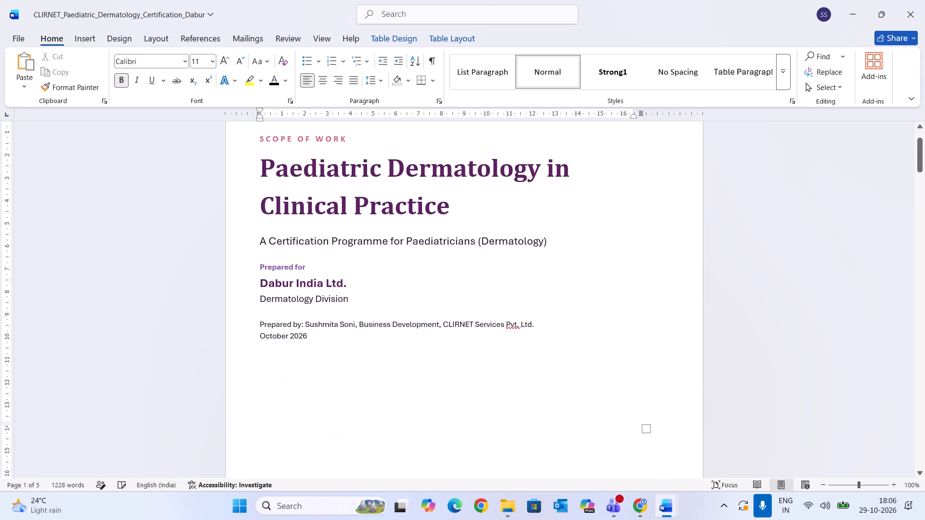
left_click(560, 344)
left_click(487, 290)
scroll(487, 290, "up", 1)
left_click(439, 281)
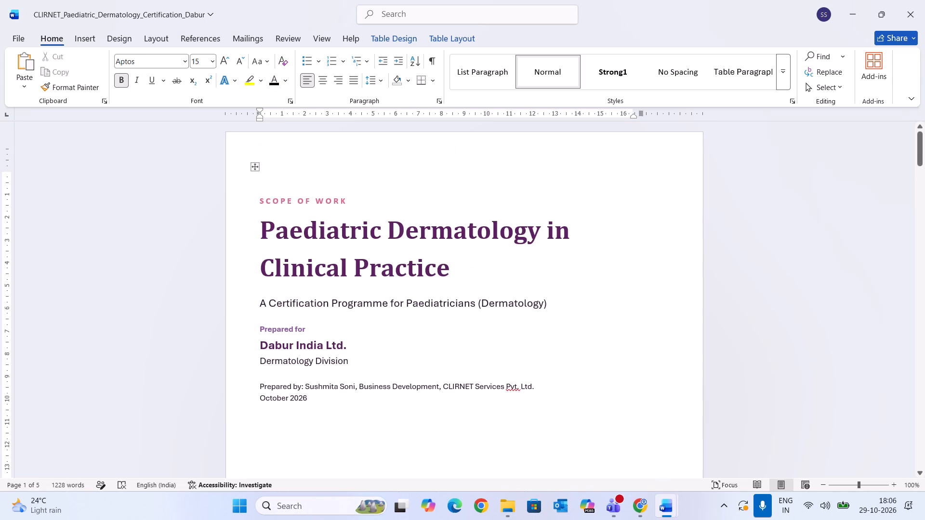
Add an empty line below the October 2026 date in the cover's title text table.
left_click(428, 432)
key("Return")
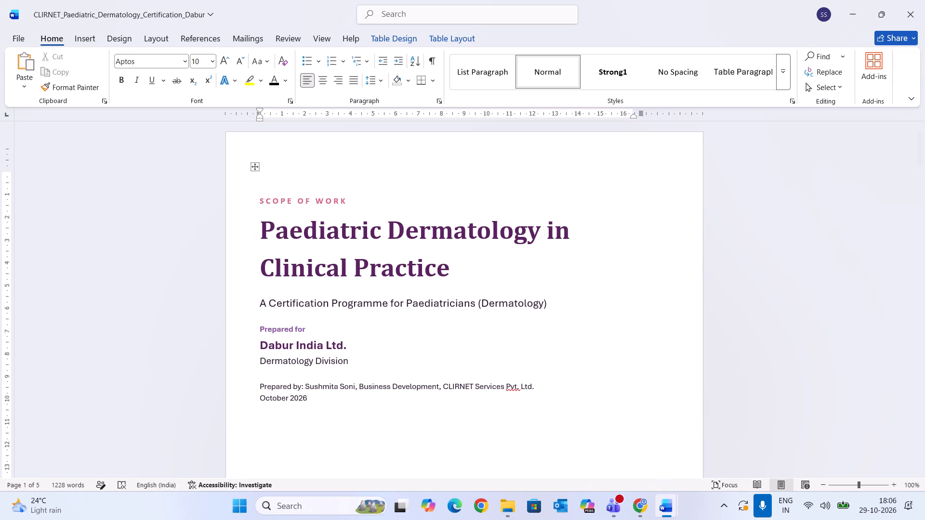
Insert about ten blank lines above the SCOPE OF WORK title text table to make room at the top of the cover.
scroll(370, 411, "down", 1)
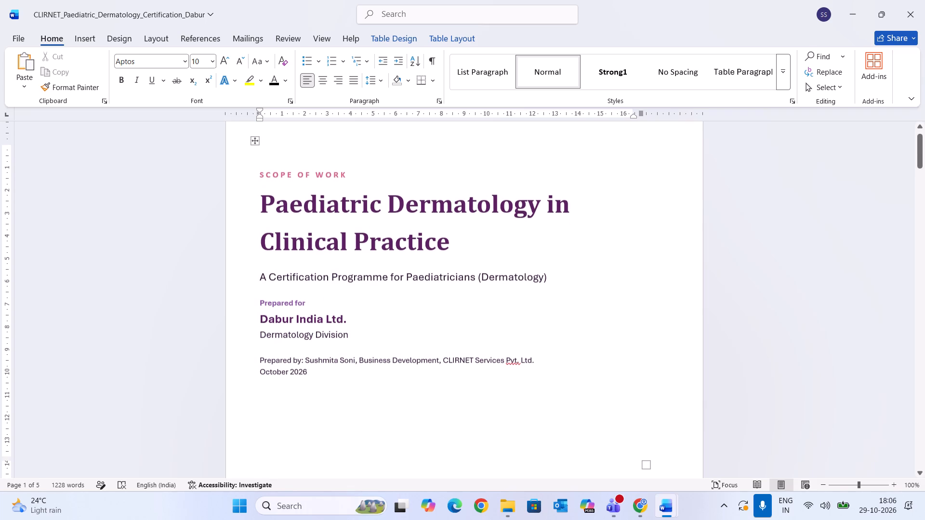
left_click(462, 233)
left_click(409, 168)
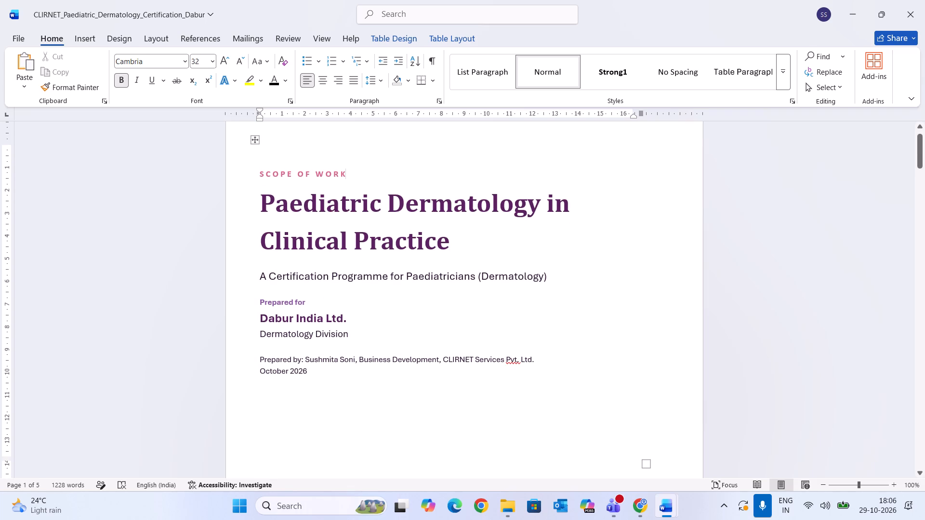
left_click(311, 152)
left_click(256, 155)
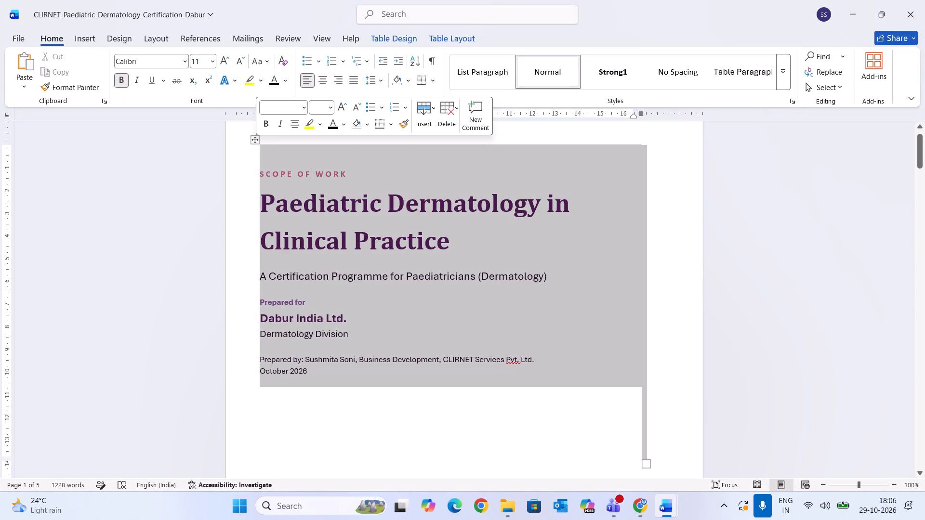
left_click(259, 160)
left_click(609, 393)
scroll(331, 167, "up", 1)
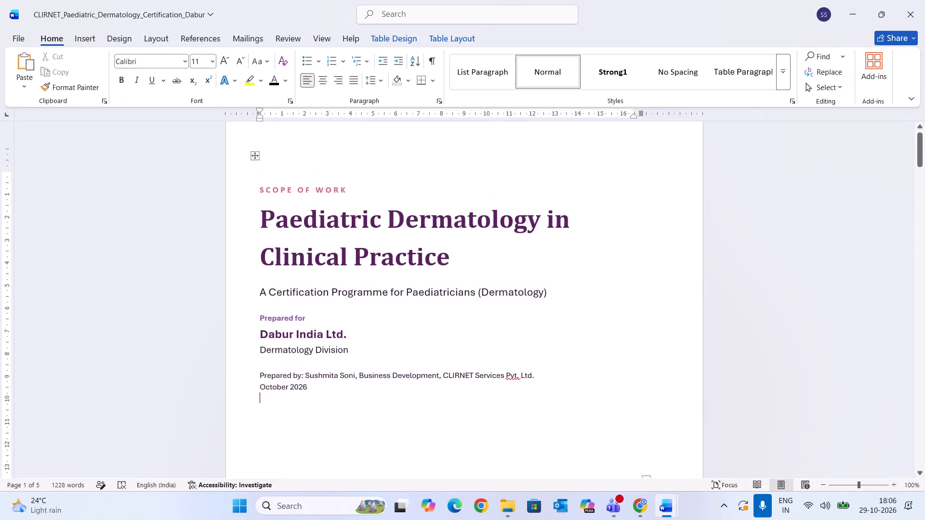
scroll(331, 167, "up", 1)
left_click(262, 189)
left_click(260, 201)
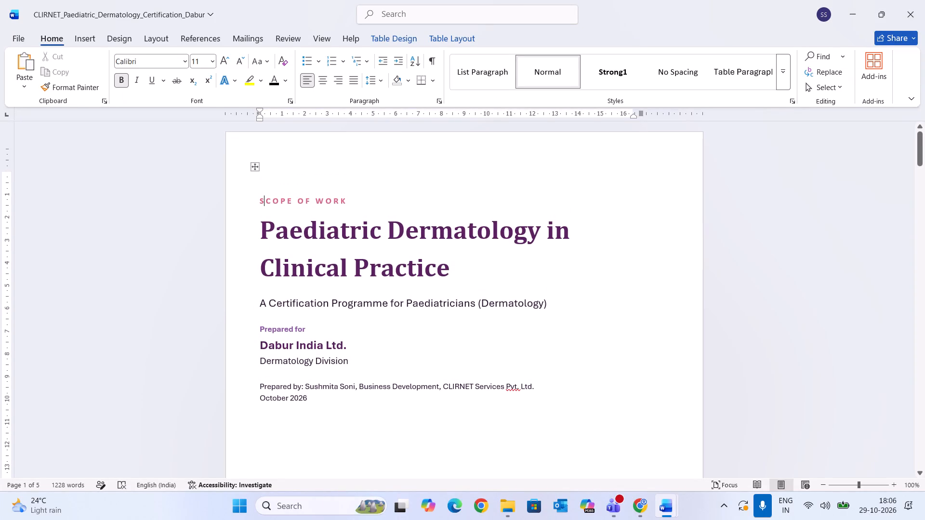
key("Return")
key("Return")
key("Return")
key("Return")
key("Return")
key("Return")
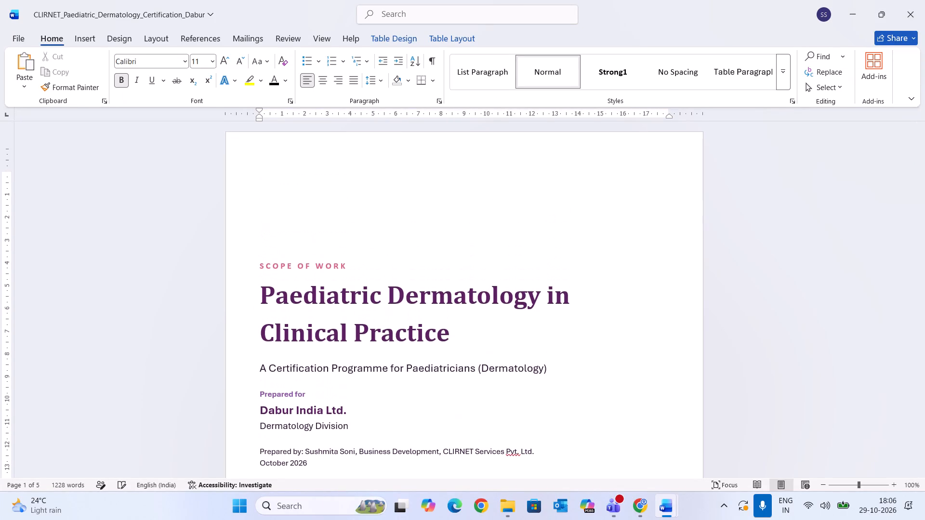
key("Return")
key("Return")
key("Return")
key("Return")
Add about a dozen more blank lines above the cover's title text table, pushing the certification course statistics table onto page 2.
scroll(260, 201, "down", 1)
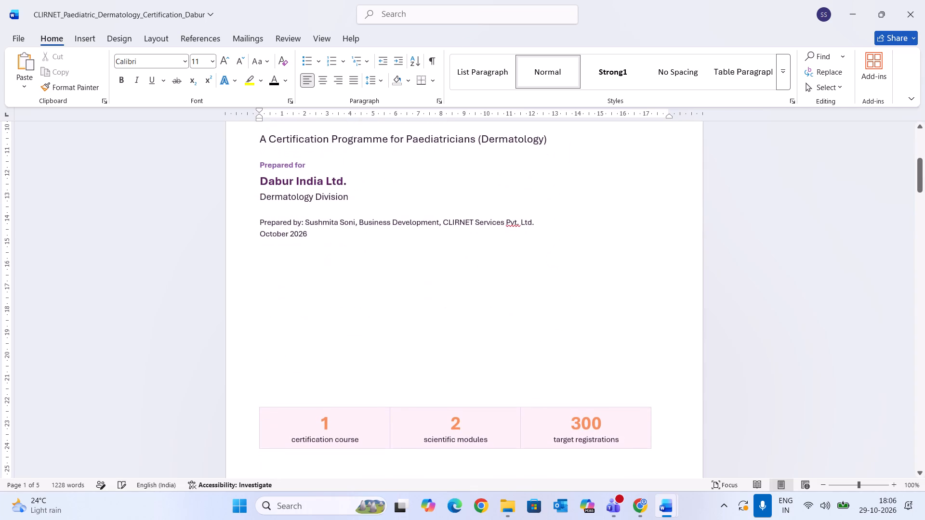
scroll(260, 201, "down", 1)
key("Return")
key("Return")
key("Return")
key("Return")
key("Return")
key("Return")
key("Return")
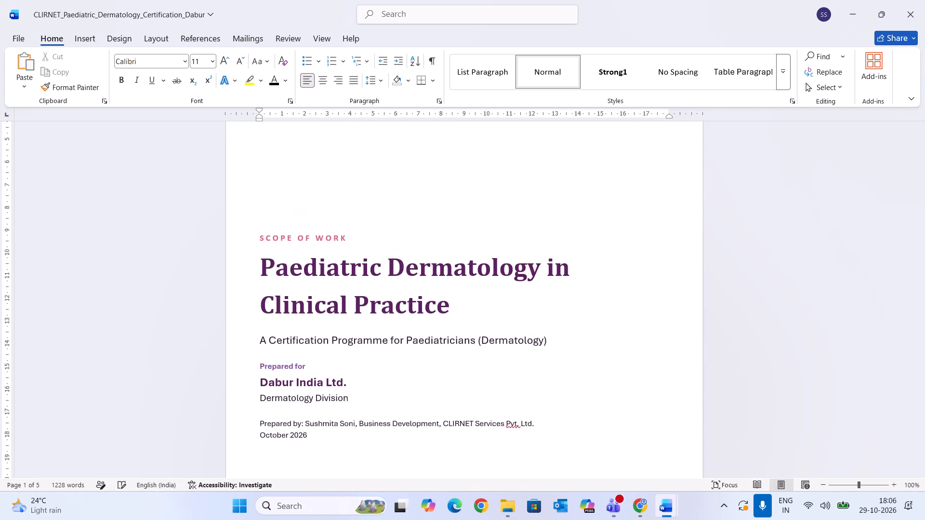
key("Return")
key("Return")
key("Return")
key("Return")
key("Return")
scroll(260, 201, "down", 1)
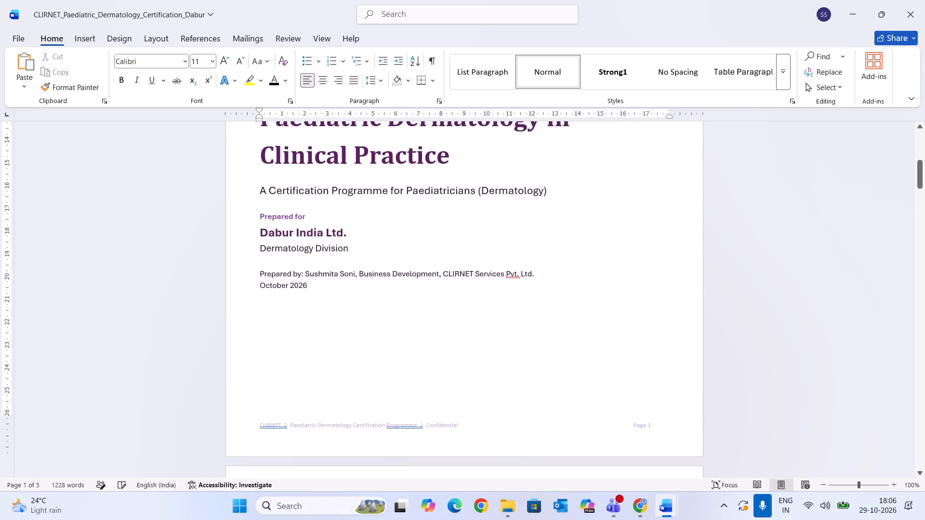
key("Return")
scroll(260, 201, "down", 3)
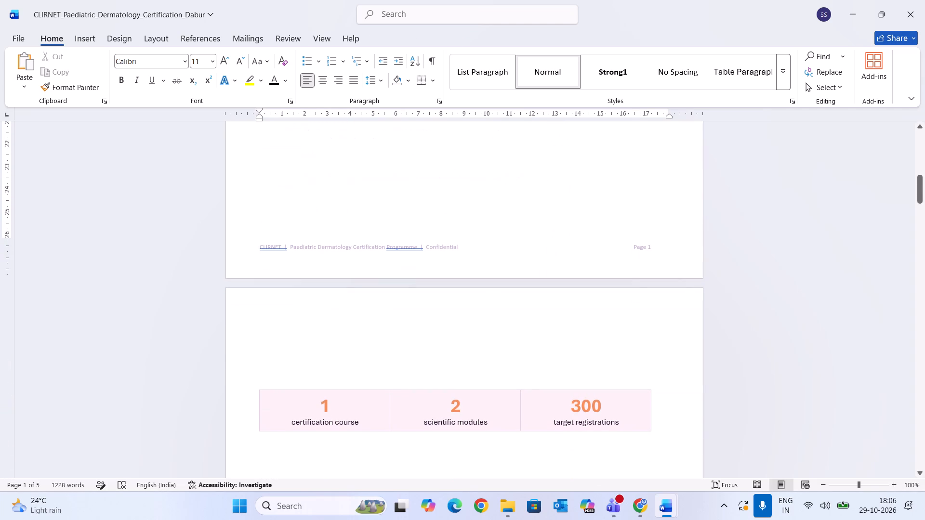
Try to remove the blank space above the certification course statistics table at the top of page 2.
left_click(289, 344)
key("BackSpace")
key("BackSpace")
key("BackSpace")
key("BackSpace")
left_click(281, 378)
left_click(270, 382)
Move the certification course statistics table back onto the cover, directly below the October 2026 date.
left_click_drag(256, 388, 259, 267)
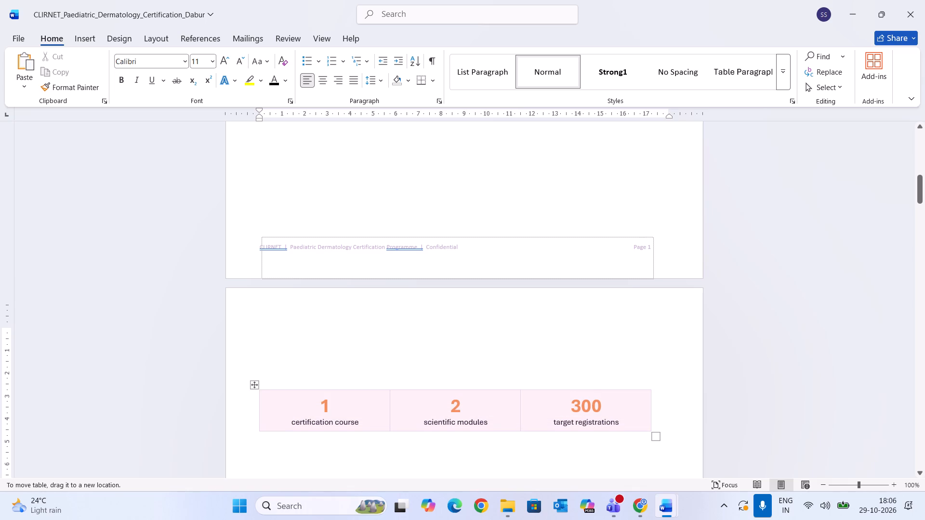
left_click_drag(259, 267, 264, 165)
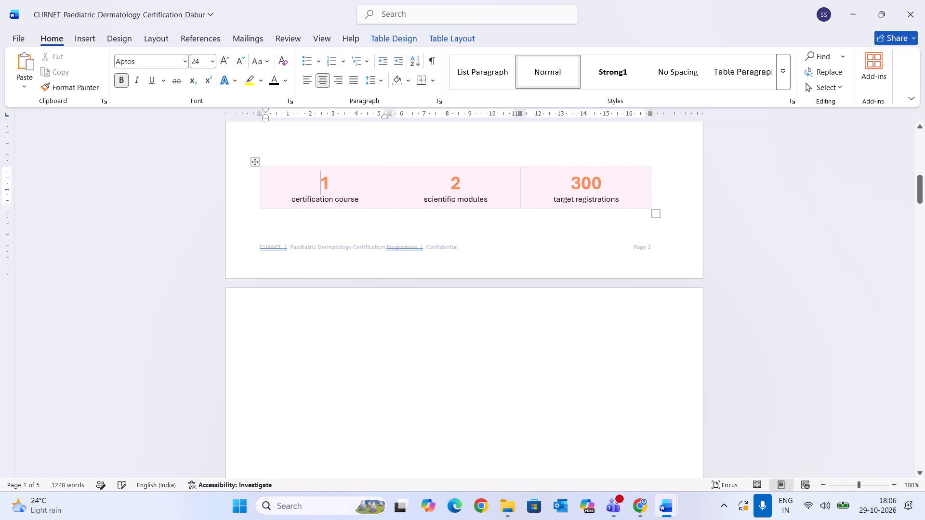
scroll(274, 238, "up", 1)
left_click_drag(253, 314, 253, 311)
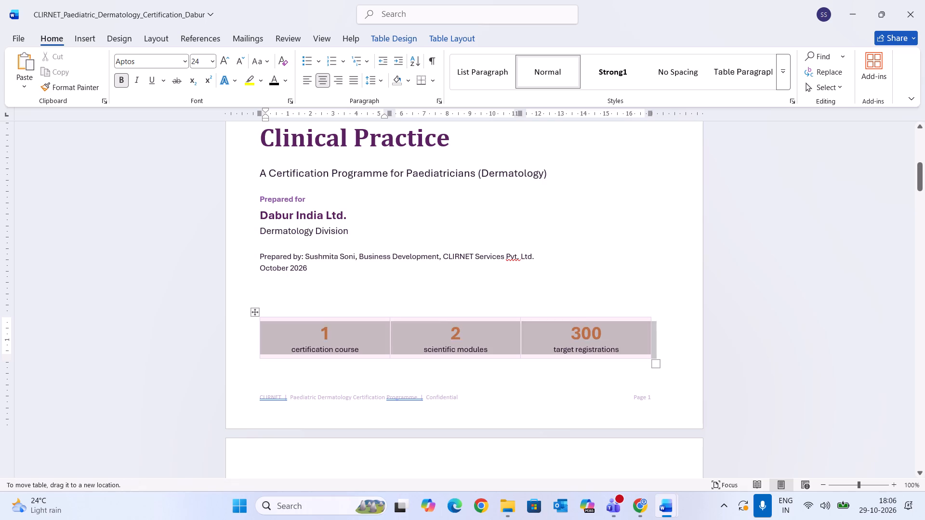
left_click_drag(253, 311, 254, 295)
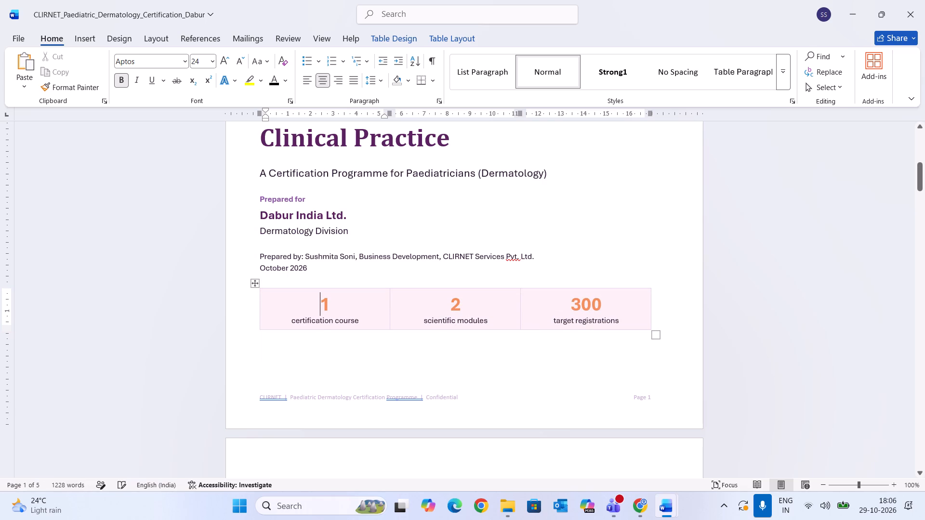
Delete the empty page between the cover and the Programme Overview section.
left_click(762, 299)
scroll(762, 299, "down", 2)
scroll(354, 390, "down", 3)
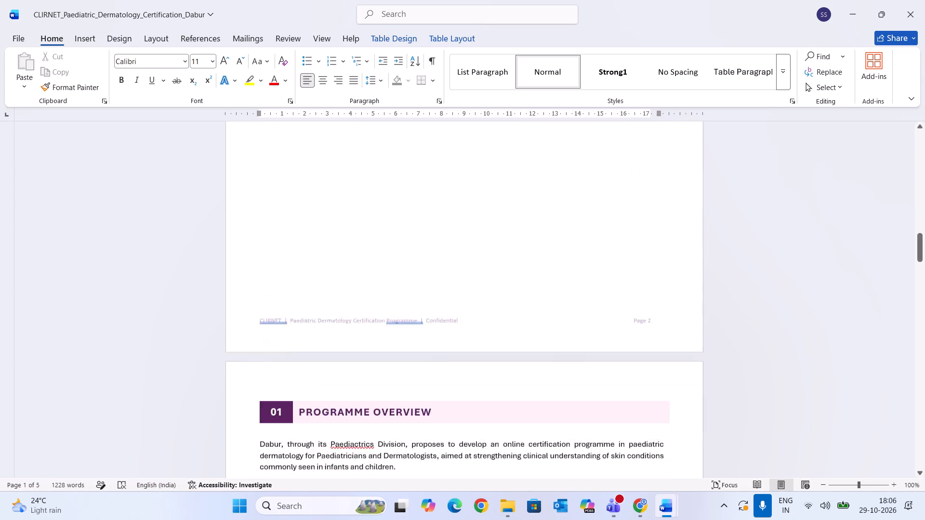
left_click(286, 258)
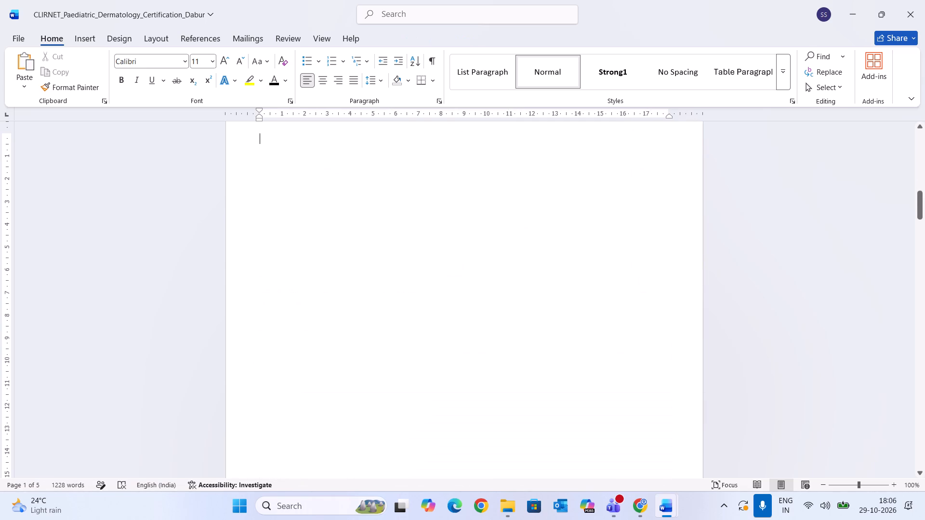
key("BackSpace")
key("BackSpace")
scroll(286, 258, "up", 2)
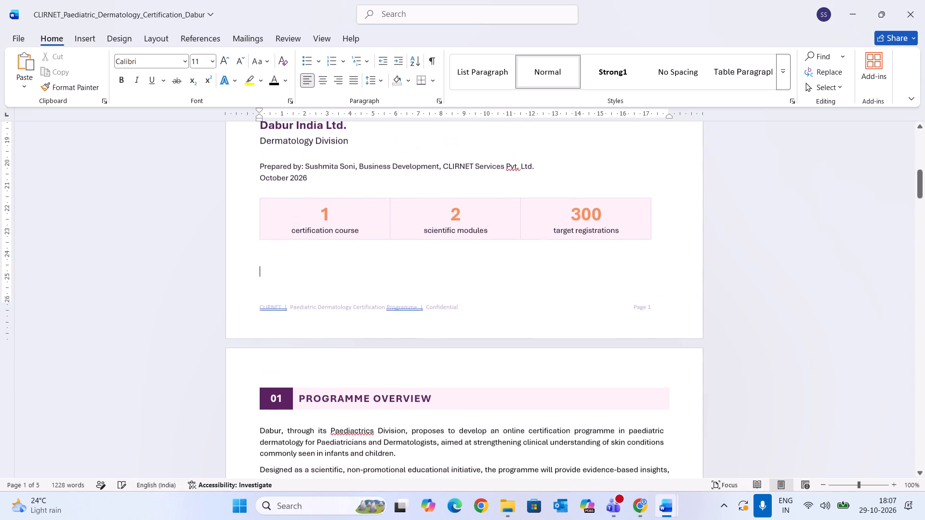
Copy the Magnific online course image again from Chrome and paste it into the blank space at the top of the cover in Word.
scroll(286, 258, "up", 4)
scroll(314, 124, "up", 1)
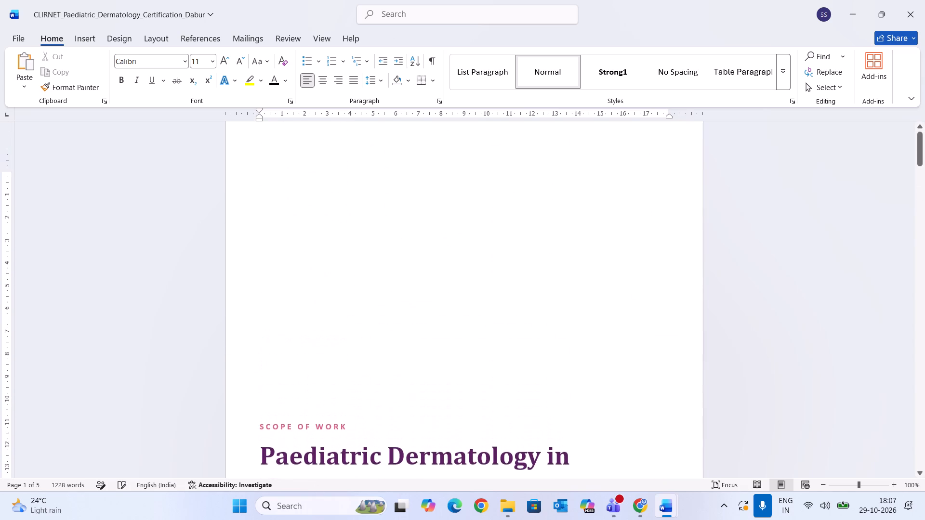
scroll(314, 124, "up", 1)
left_click(327, 221)
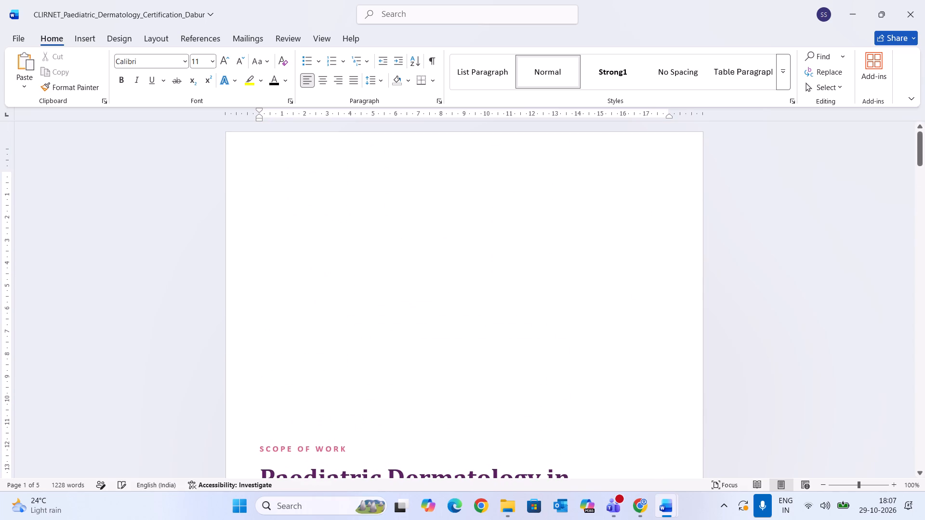
left_click(640, 510)
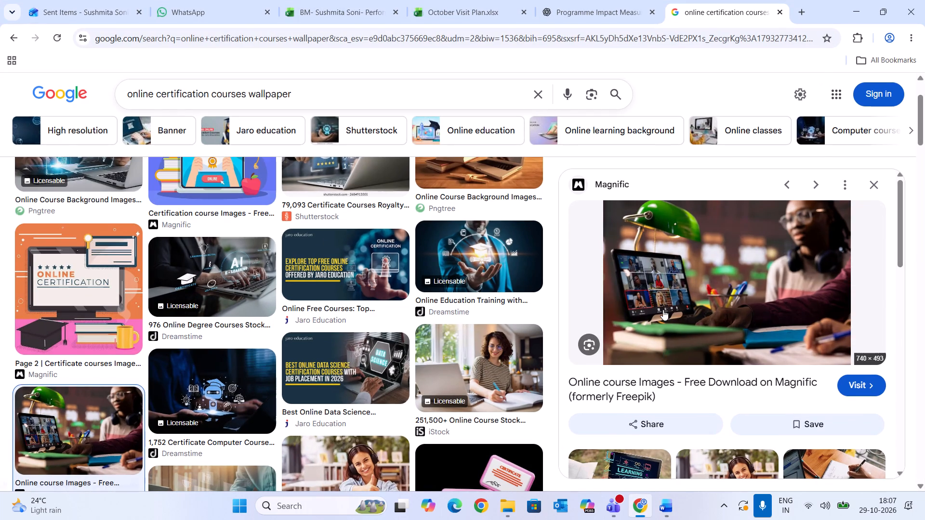
right_click(663, 310)
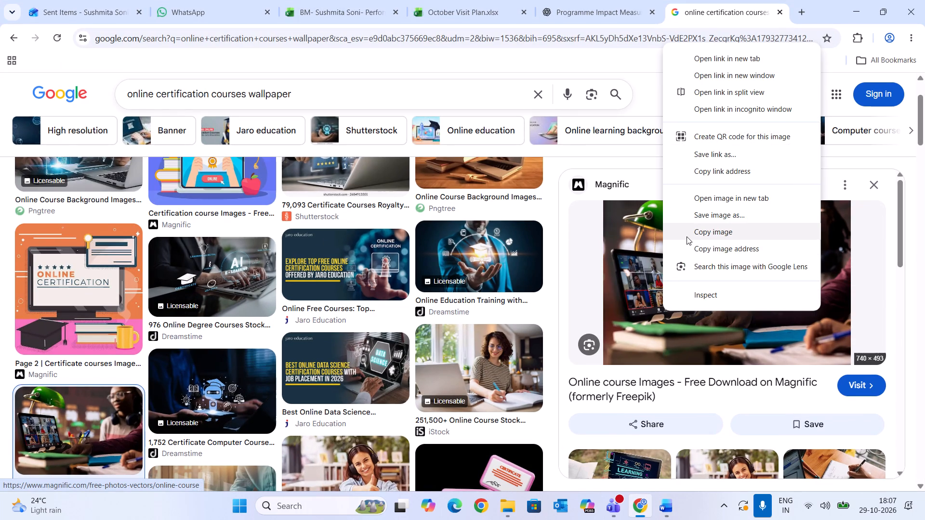
left_click(687, 236)
scroll(687, 236, "down", 1)
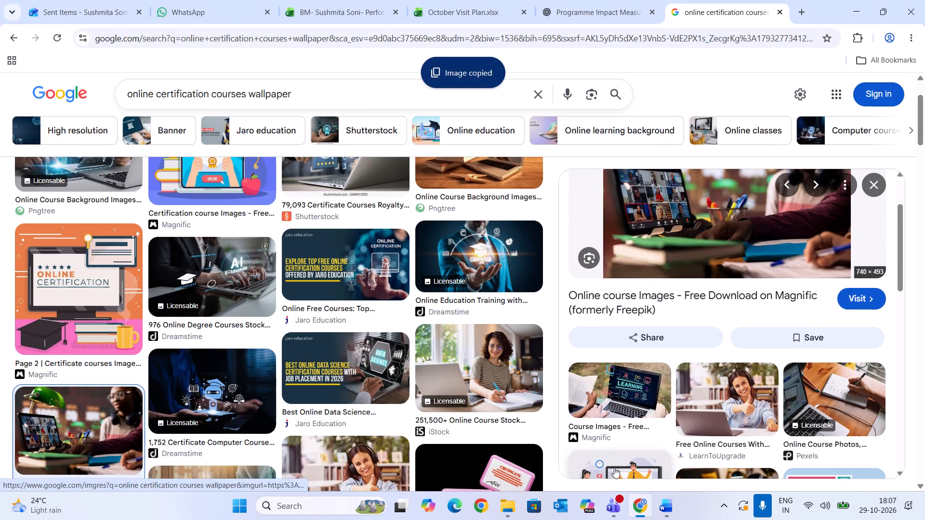
left_click(639, 498)
key("ctrl+v")
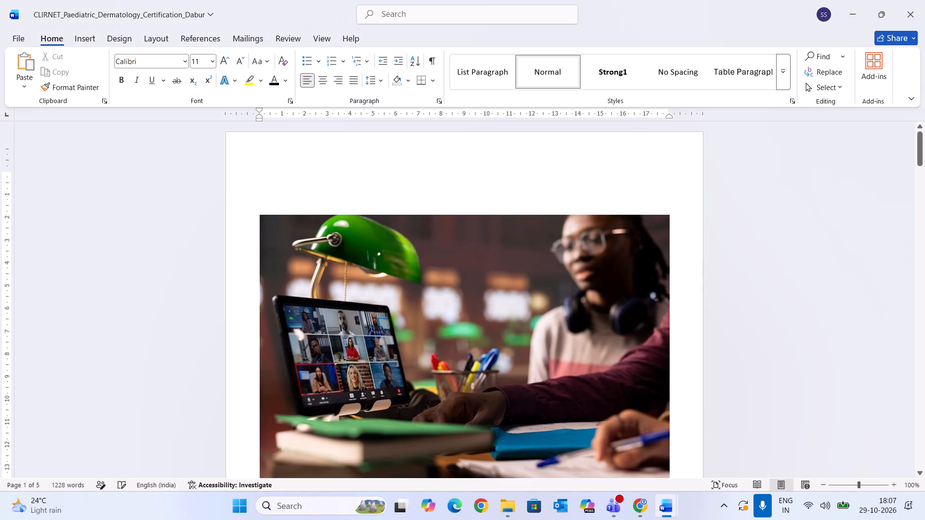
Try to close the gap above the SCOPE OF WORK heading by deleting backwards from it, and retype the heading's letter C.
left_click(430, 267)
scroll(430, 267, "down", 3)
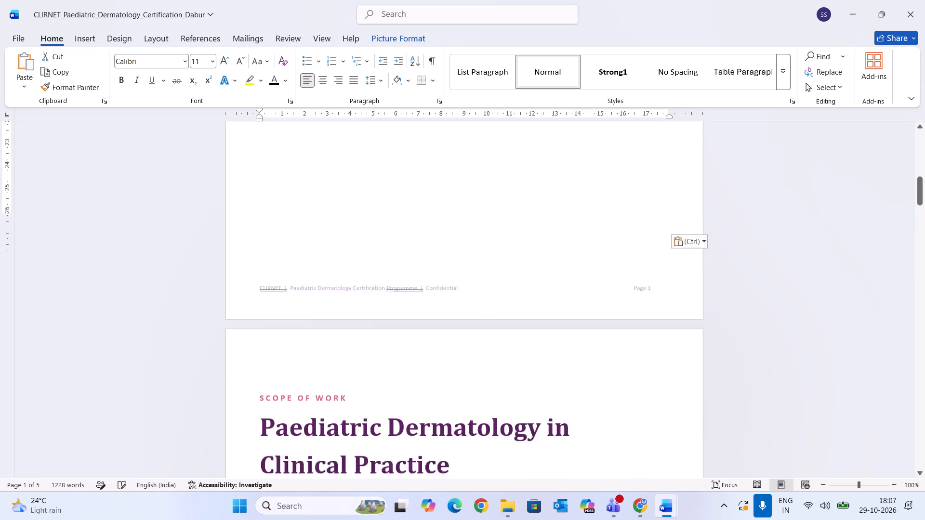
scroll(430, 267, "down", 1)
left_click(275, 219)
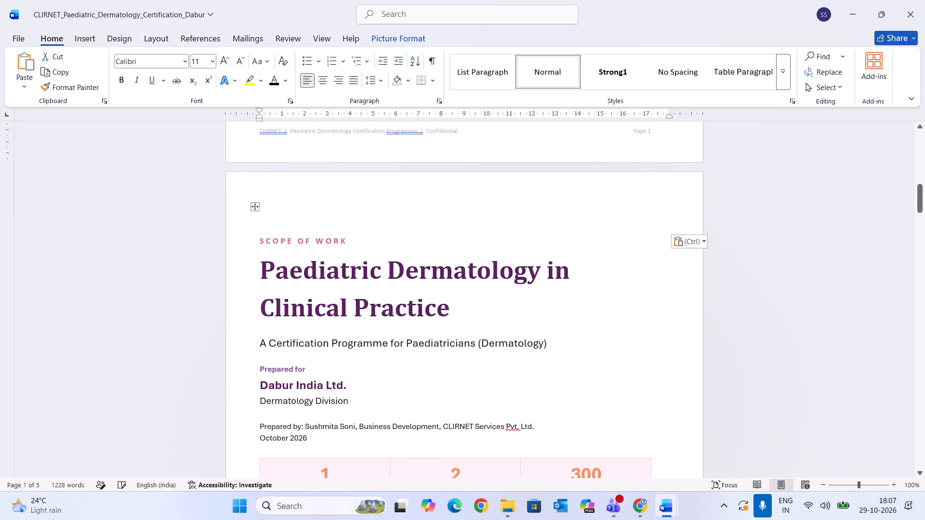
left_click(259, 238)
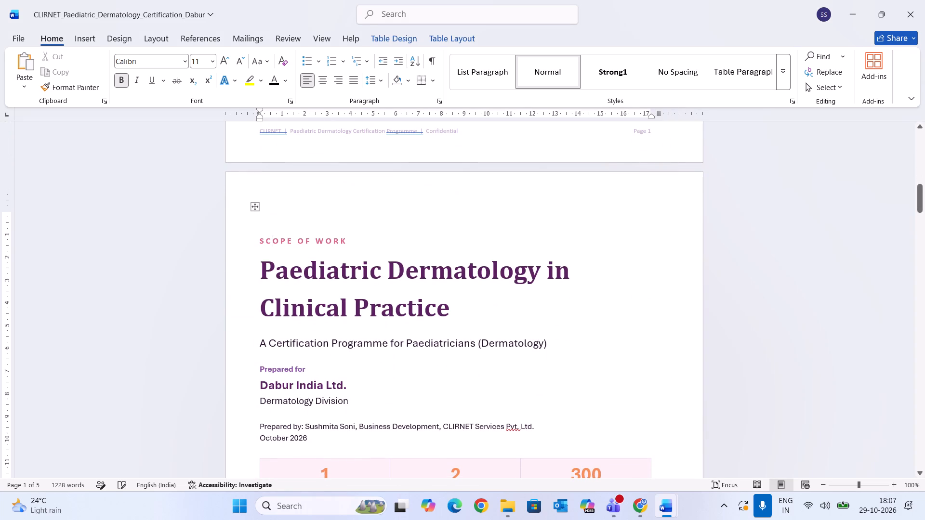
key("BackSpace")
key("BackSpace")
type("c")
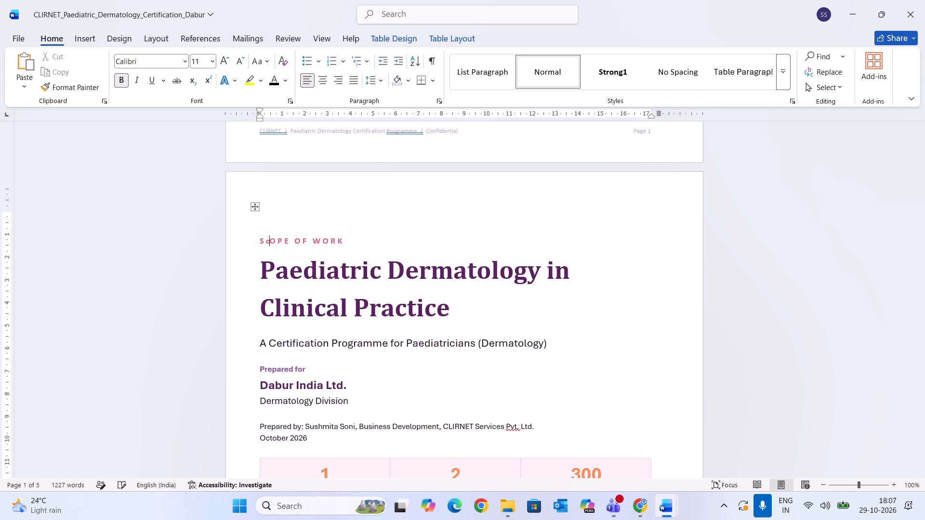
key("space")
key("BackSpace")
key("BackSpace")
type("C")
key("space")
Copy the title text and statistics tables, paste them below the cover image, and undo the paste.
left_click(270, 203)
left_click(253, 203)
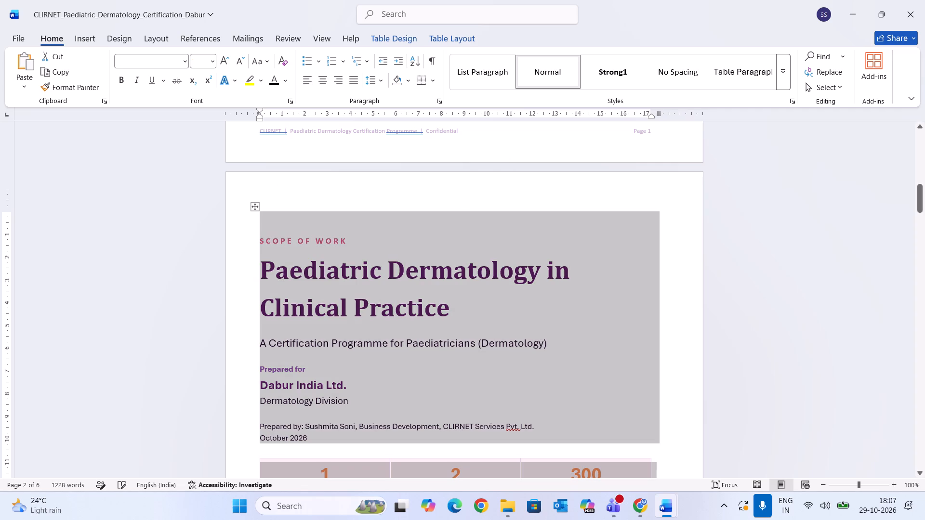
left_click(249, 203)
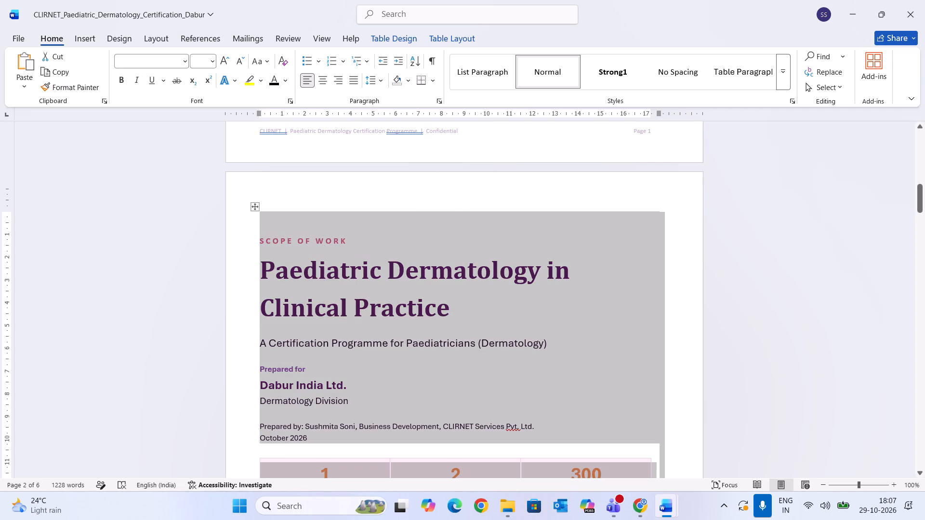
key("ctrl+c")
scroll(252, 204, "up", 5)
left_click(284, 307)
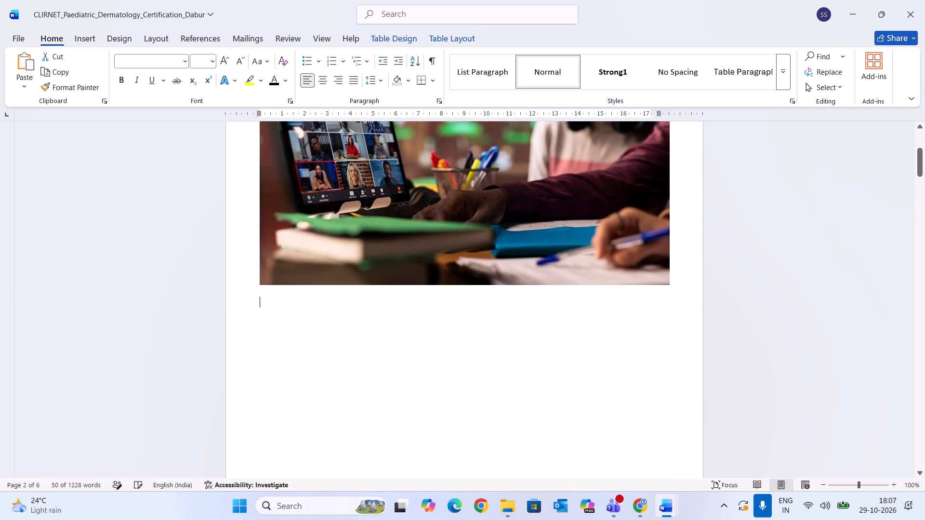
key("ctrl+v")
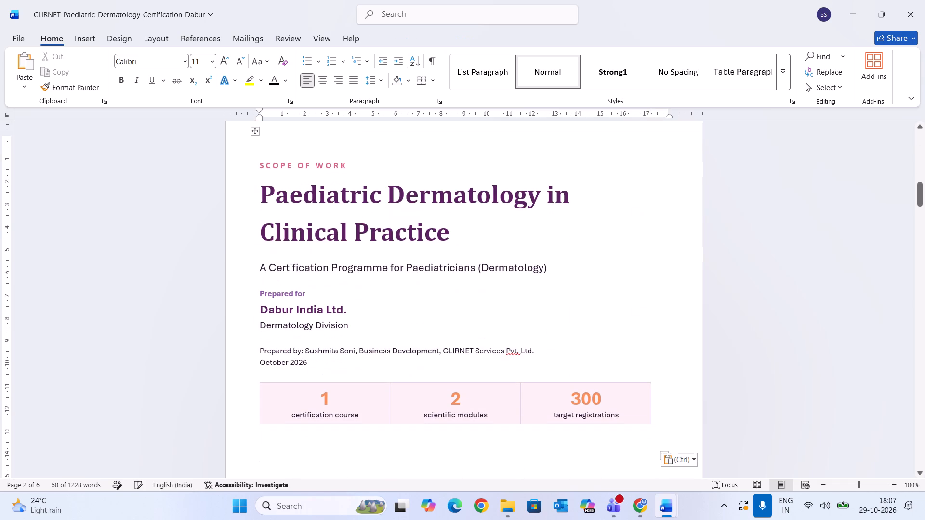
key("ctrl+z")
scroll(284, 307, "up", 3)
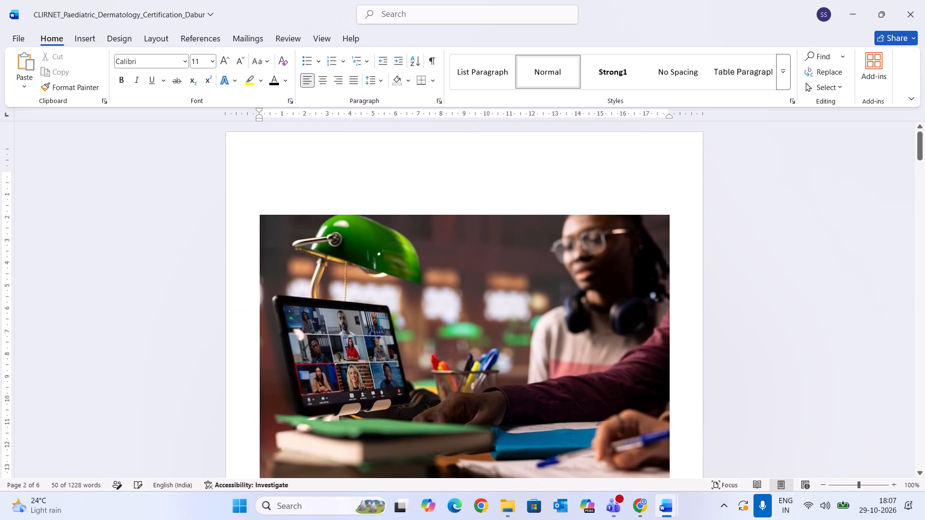
Delete the empty lines above the online-course image at the start of the cover.
left_click(292, 198)
key("BackSpace")
key("BackSpace")
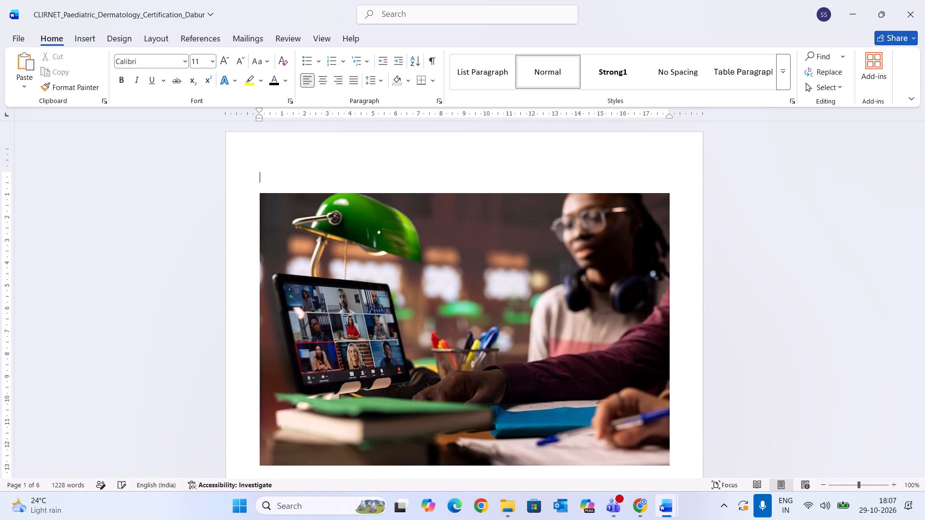
key("BackSpace")
Paste the copied title text and statistics tables into the blank space below the cover image.
left_click(354, 268)
scroll(354, 268, "down", 1)
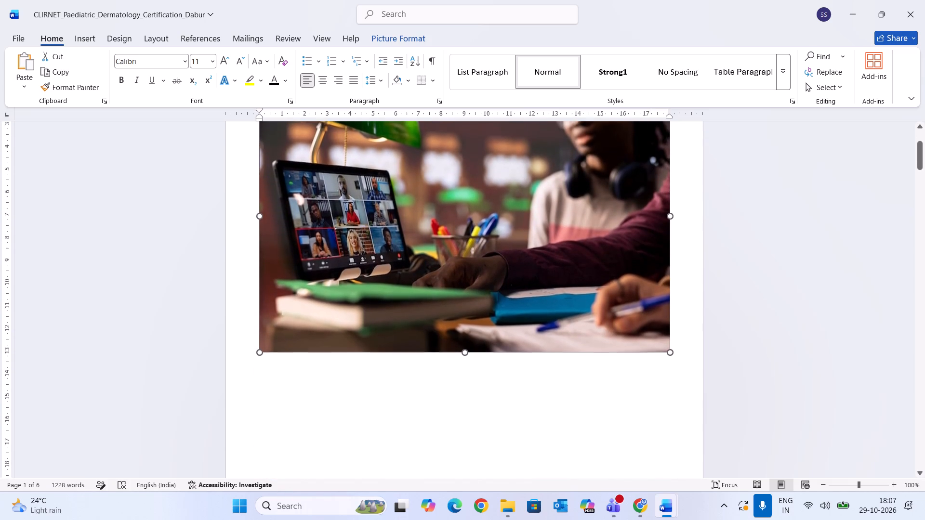
scroll(354, 268, "down", 1)
left_click(343, 391)
key("ctrl+v")
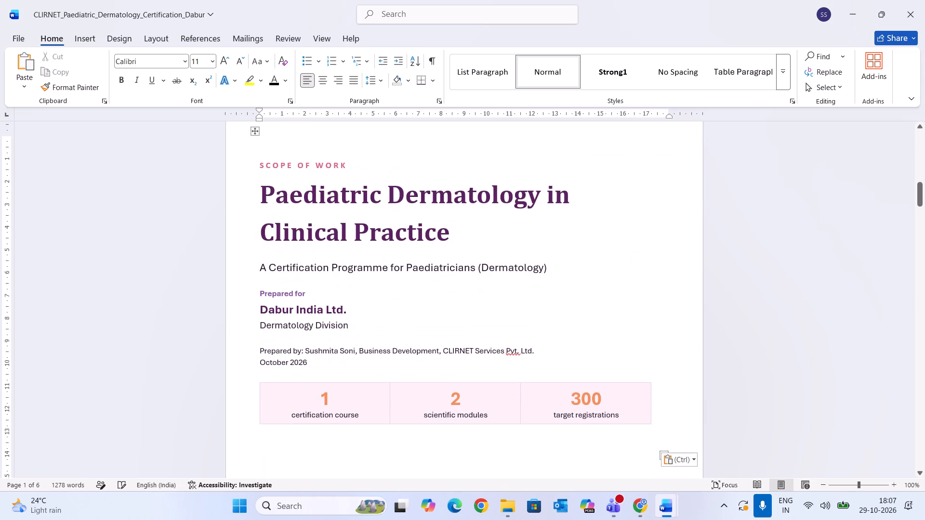
Delete the statistics table from the pasted copy, keeping its title text.
left_click(255, 380)
key("BackSpace")
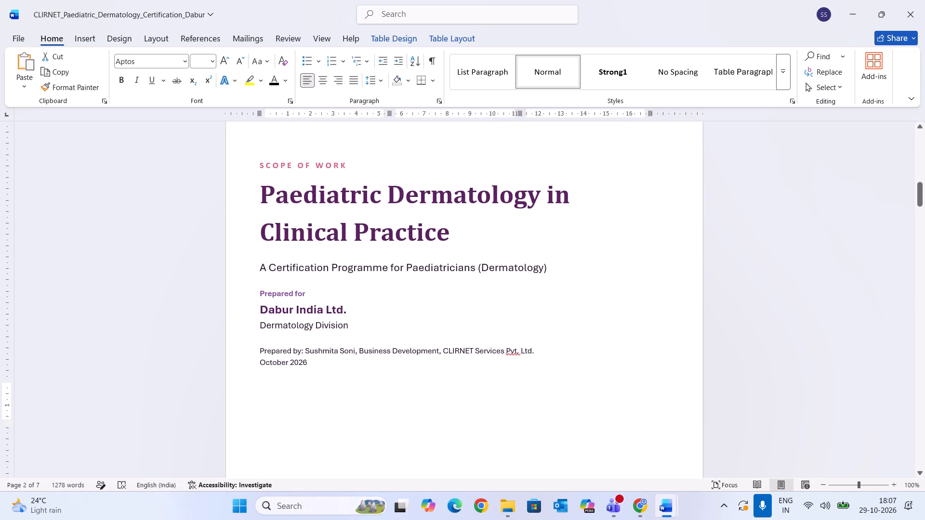
Shrink all the pasted title text, from SCOPE OF WORK to October 2026, by two font-size steps overall.
left_click(322, 357)
left_click_drag(316, 362, 246, 176)
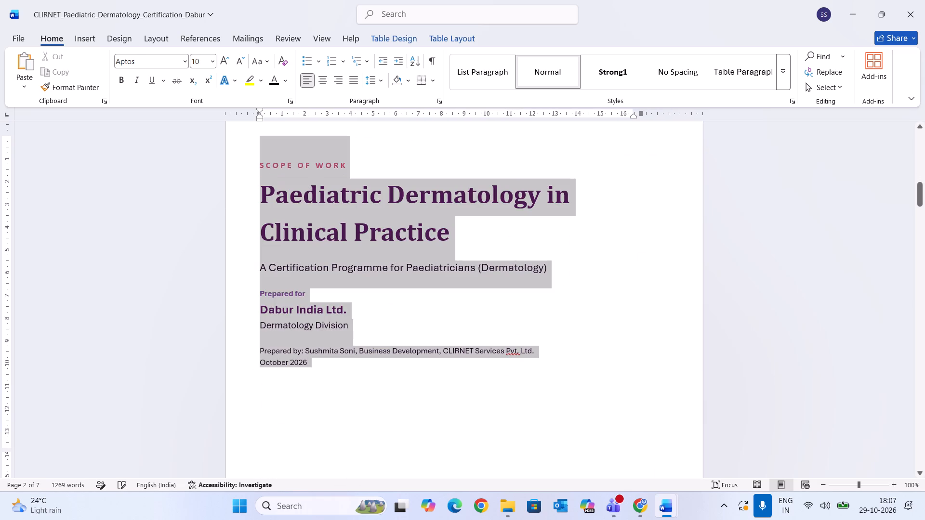
left_click_drag(246, 176, 246, 171)
left_click(240, 61)
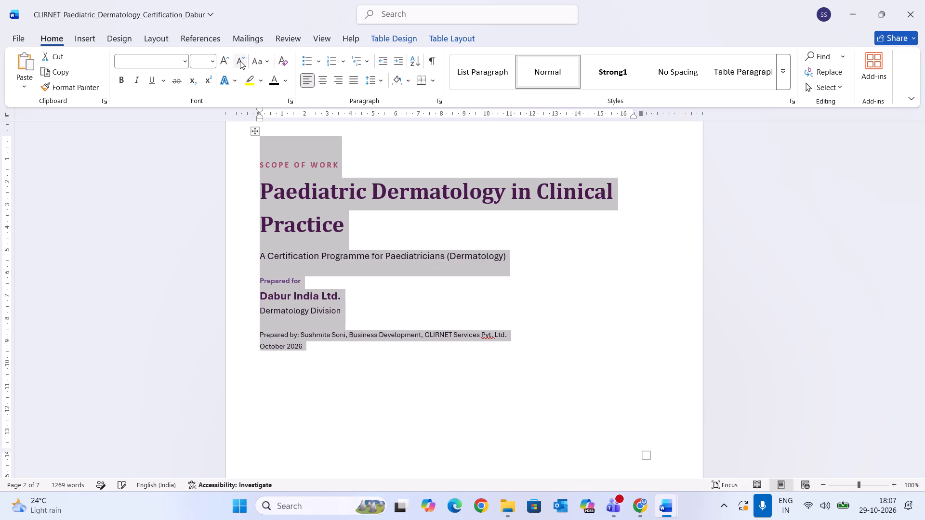
left_click(240, 61)
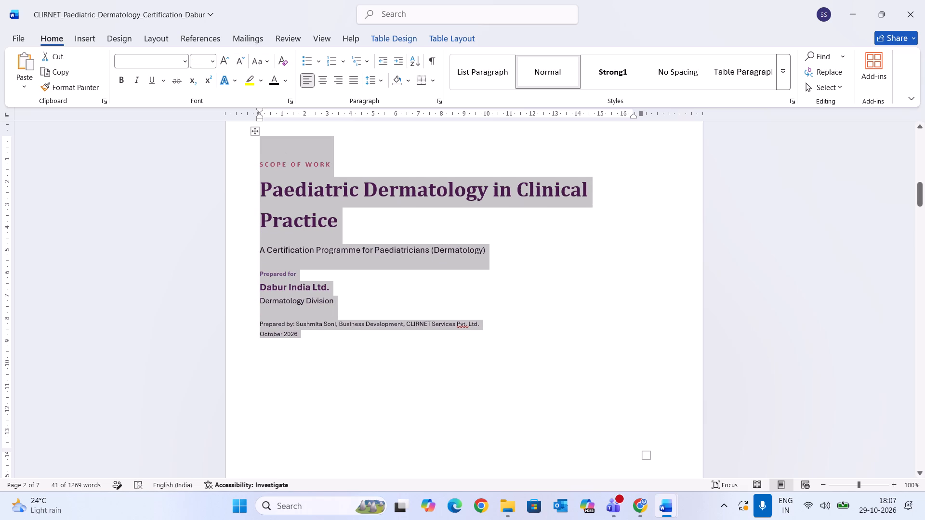
left_click(236, 65)
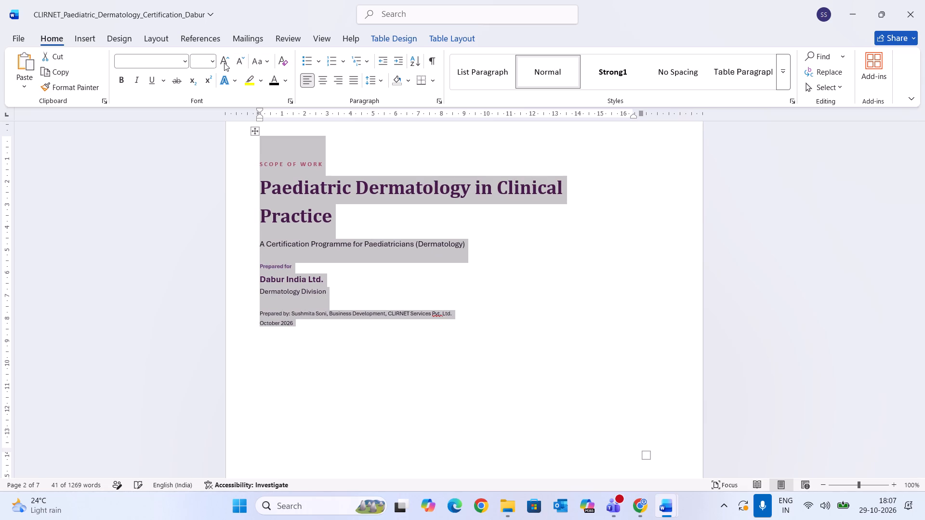
left_click(223, 62)
left_click(468, 299)
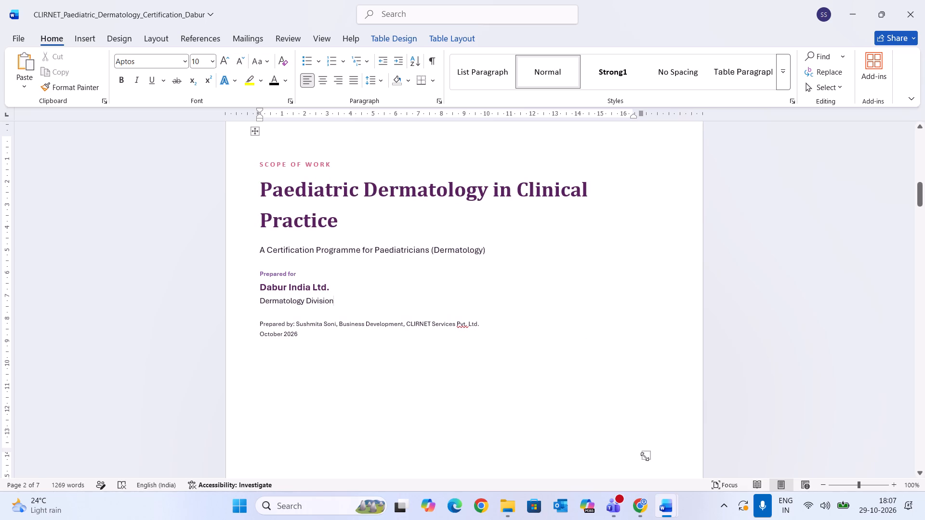
Resize the pasted title table to about 18 cm wide and reduce its height so it fits below the cover image.
left_click_drag(644, 456, 676, 342)
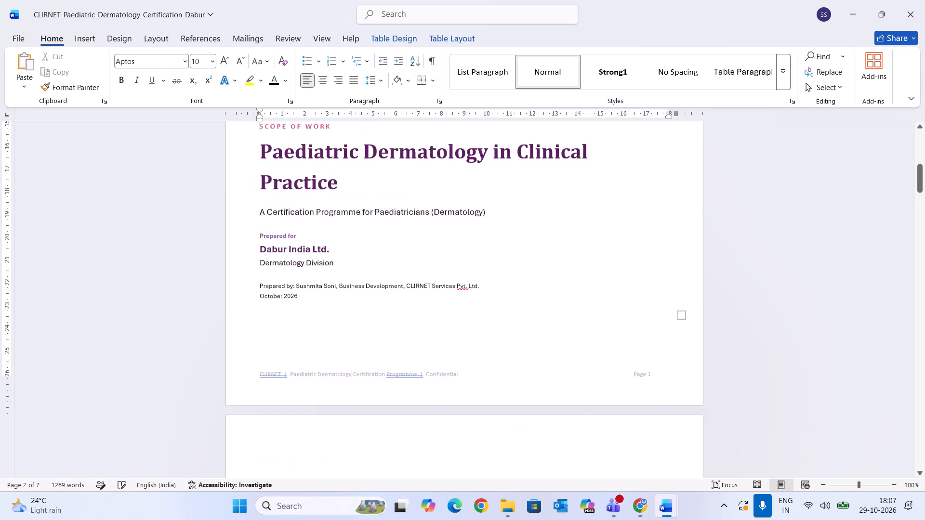
scroll(593, 339, "up", 2)
left_click(434, 385)
Delete the original title text and statistics tables from the page after the new cover.
scroll(434, 385, "down", 2)
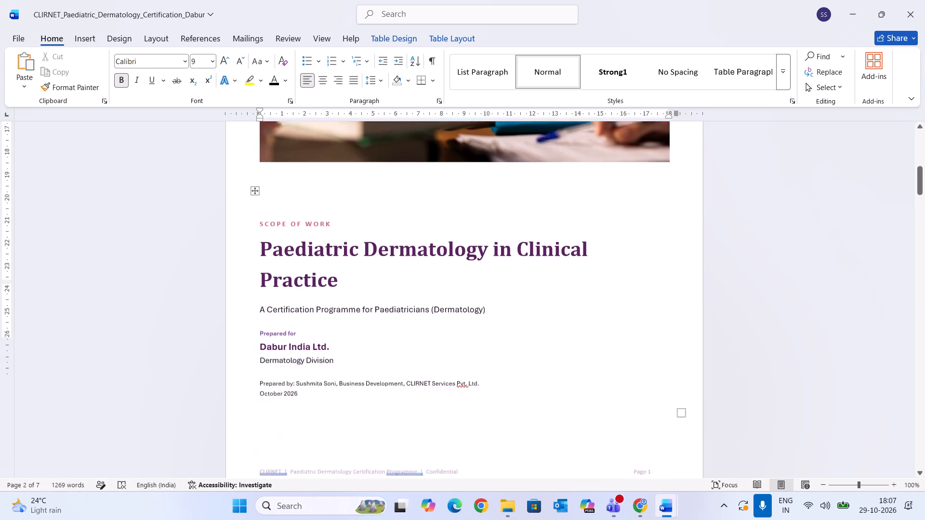
scroll(434, 385, "down", 10)
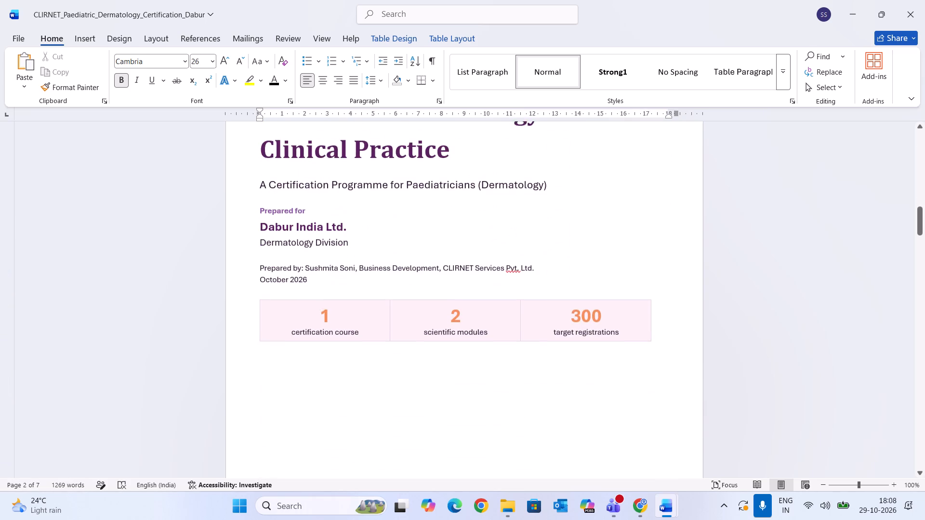
left_click_drag(658, 387, 319, 153)
key("BackSpace")
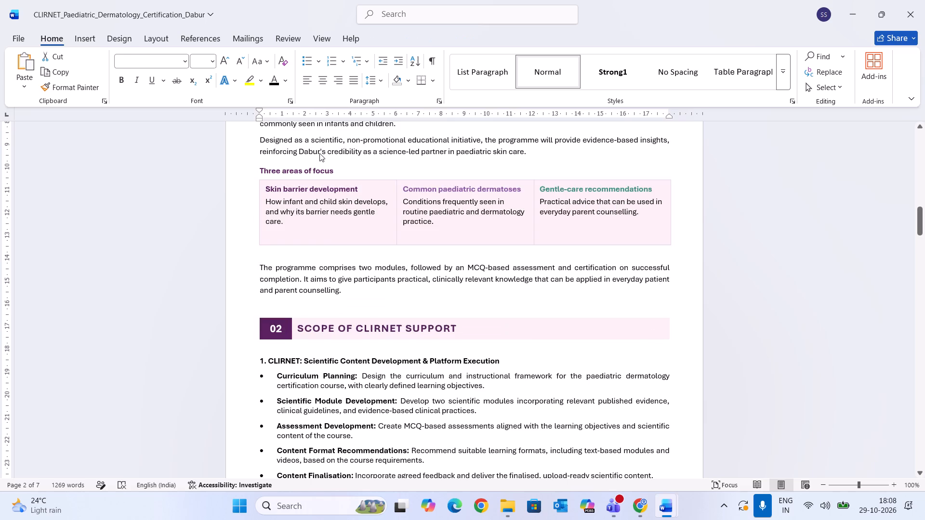
Remove the run of empty lines between the cover text and the Programme Overview heading.
scroll(319, 153, "up", 1)
left_click(275, 357)
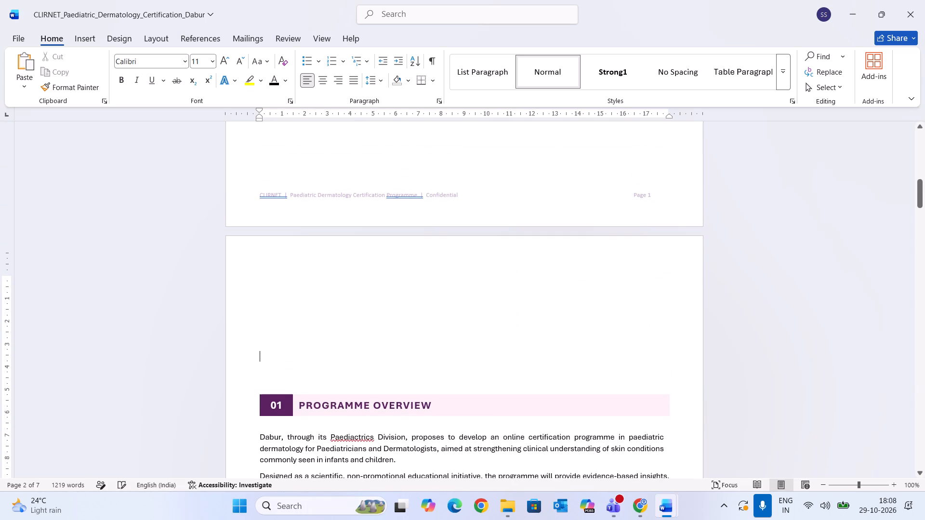
key("BackSpace")
key("BackSpace")
key("BackSpace")
key("BackSpace")
key("BackSpace")
key("BackSpace")
key("BackSpace")
key("BackSpace")
key("BackSpace")
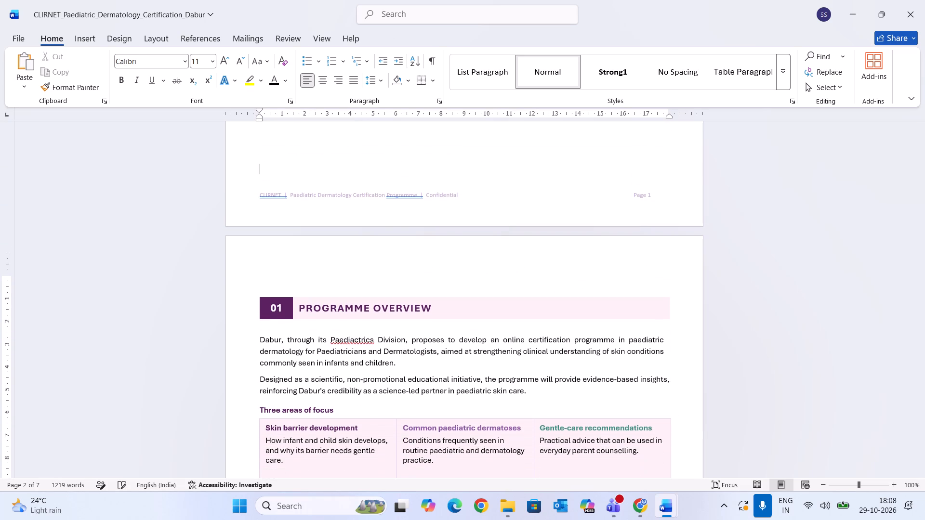
key("BackSpace")
key("BackSpace")
key("BackSpace")
key("BackSpace")
Enlarge the cover title text, from SCOPE OF WORK to October 2026, by one font-size step.
scroll(275, 357, "up", 1)
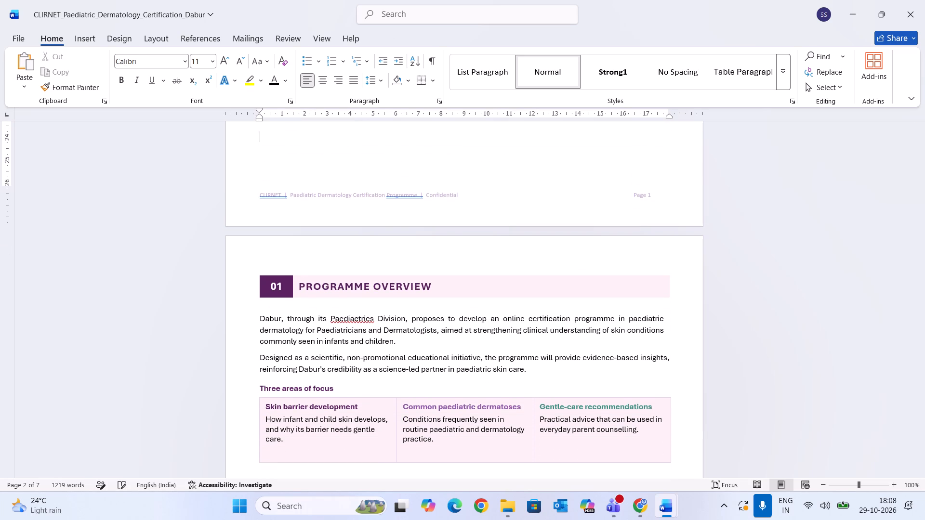
scroll(275, 357, "up", 2)
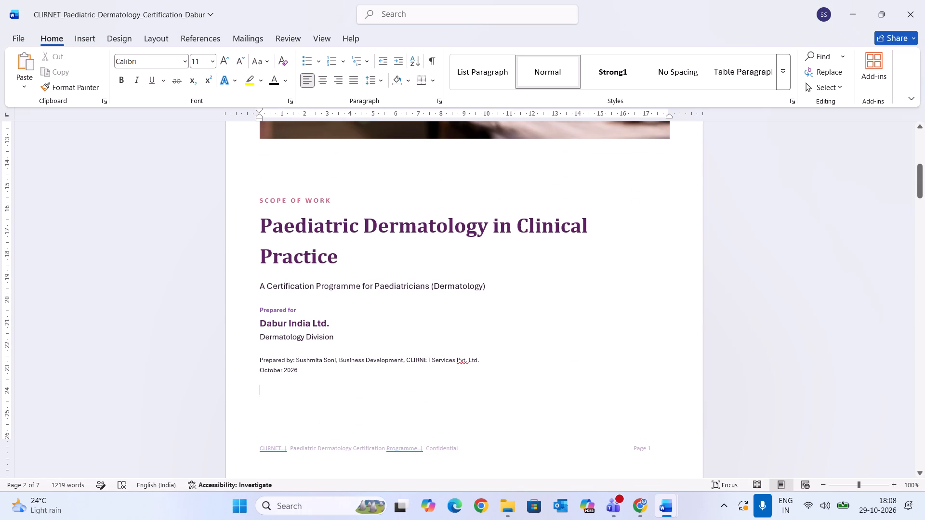
left_click(318, 372)
left_click_drag(318, 372, 238, 188)
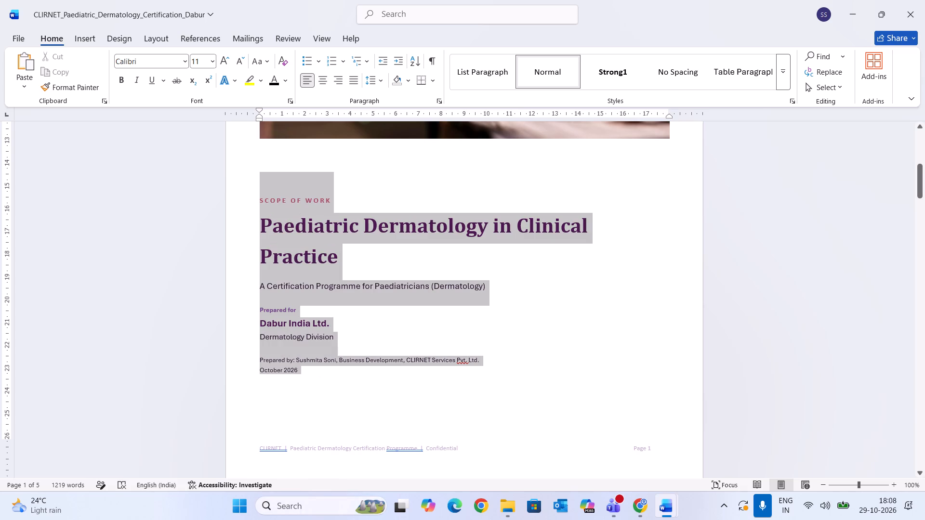
left_click_drag(238, 188, 238, 188)
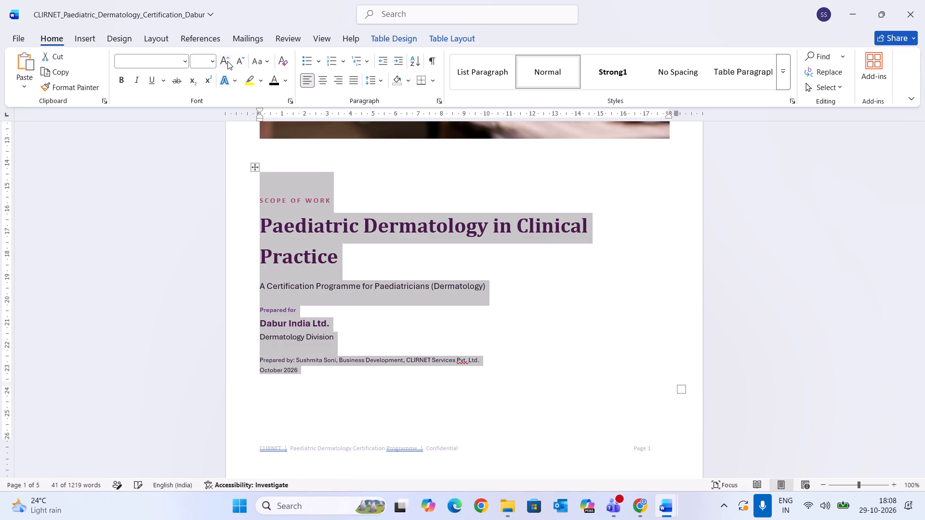
left_click(225, 61)
left_click(541, 352)
Delete the remaining blank lines directly above the Programme Overview heading.
scroll(541, 352, "right", 1)
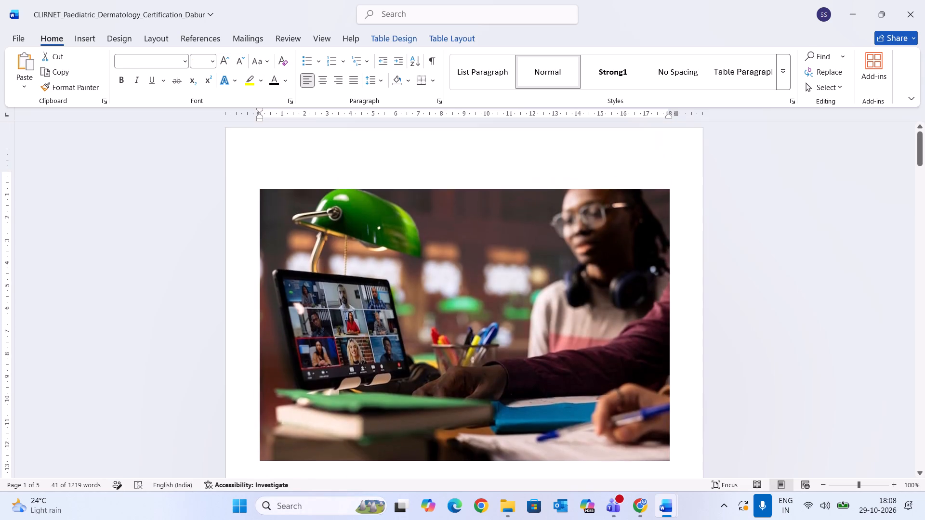
scroll(541, 352, "right", 1)
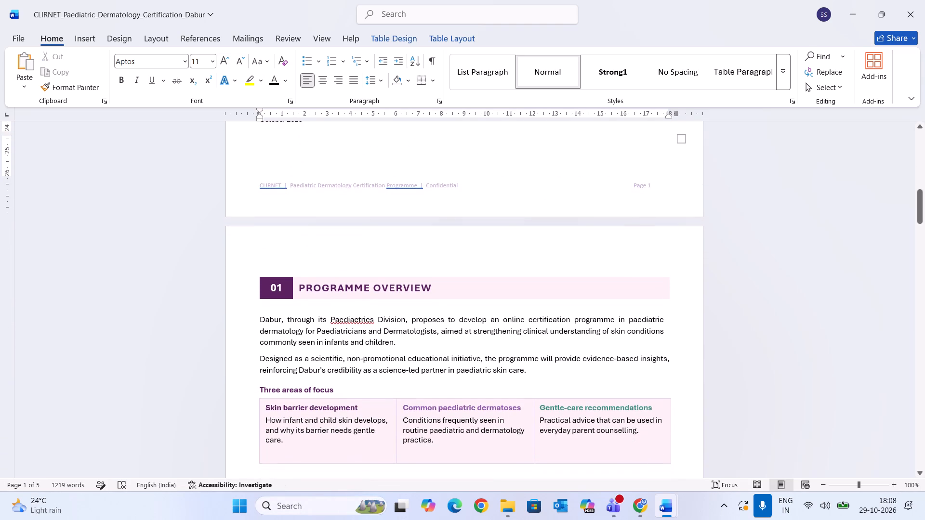
left_click(271, 254)
key("BackSpace")
key("BackSpace")
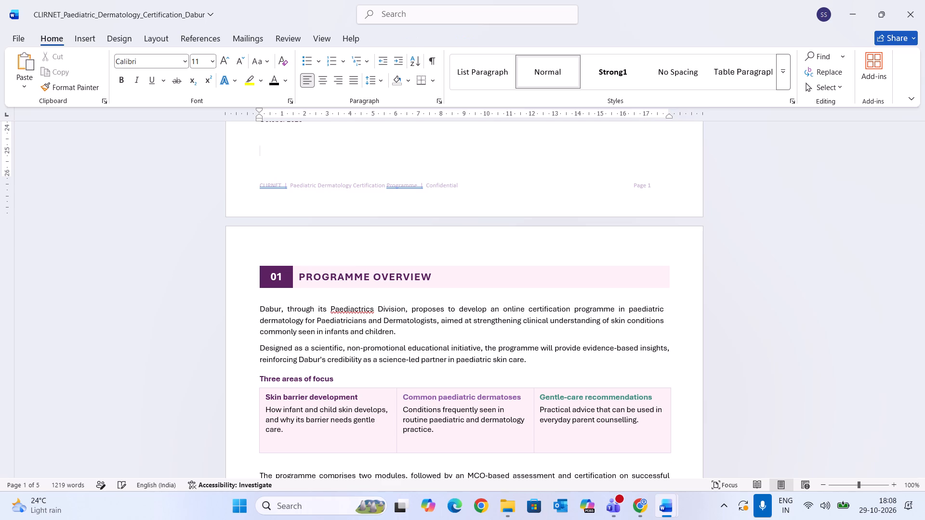
key("BackSpace")
Apply black font colour to the Deliverables table descriptions from Curriculum Framework to Assessment Development.
scroll(271, 254, "down", 1)
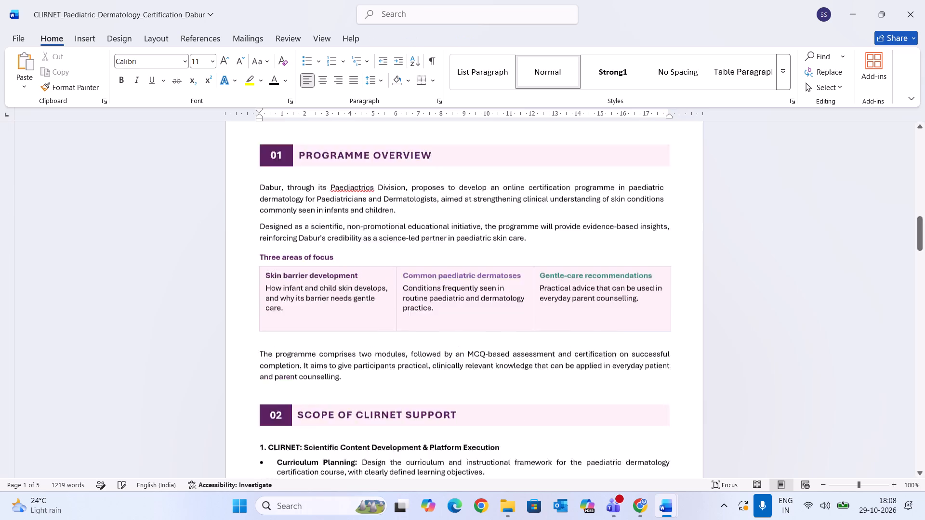
scroll(271, 254, "down", 13)
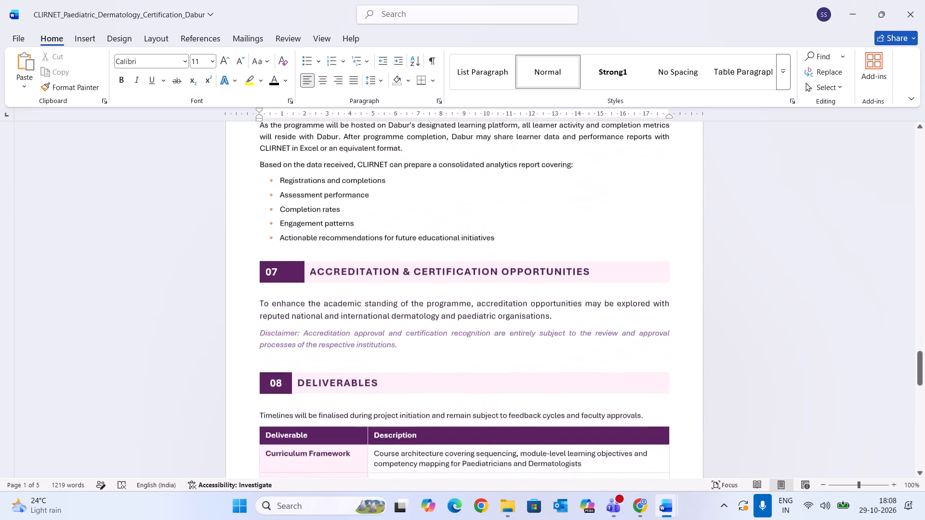
scroll(271, 254, "down", 5)
scroll(271, 254, "up", 2)
scroll(271, 254, "down", 1)
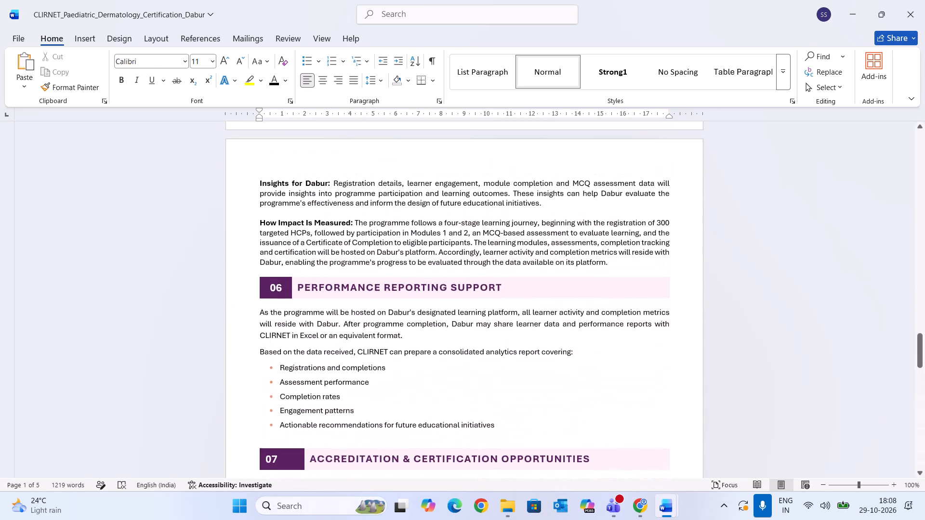
scroll(271, 254, "down", 3)
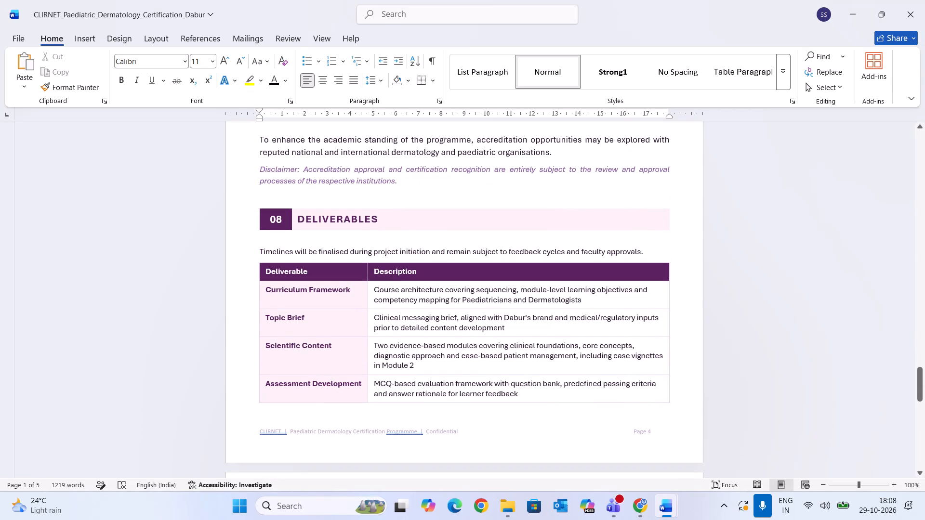
left_click(524, 394)
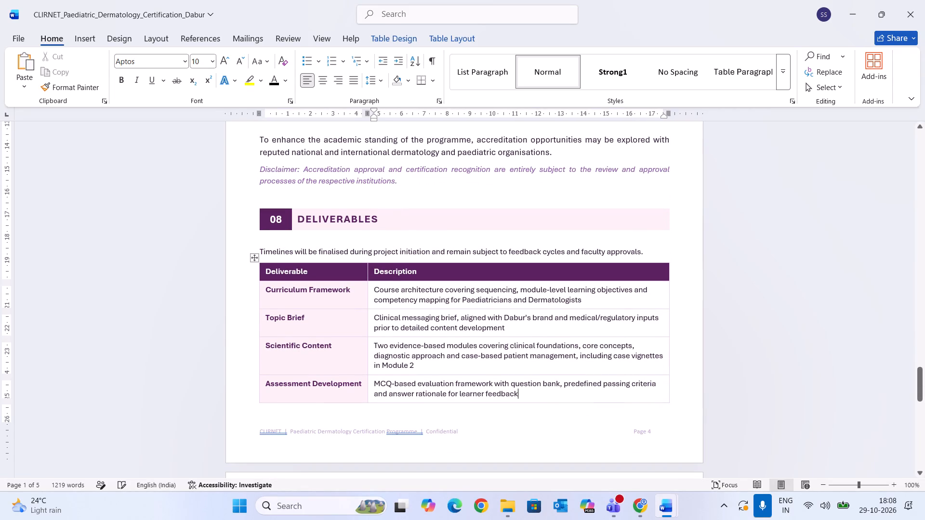
left_click_drag(517, 394, 388, 297)
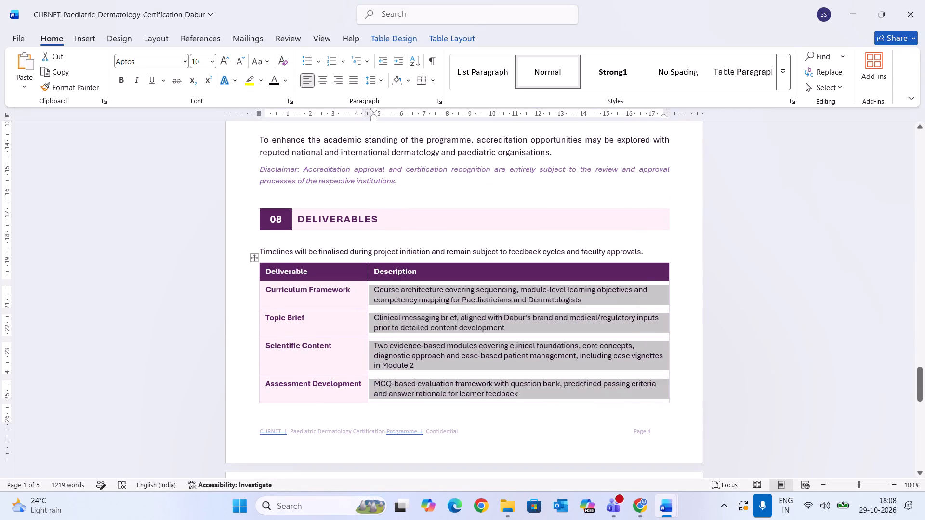
left_click(274, 85)
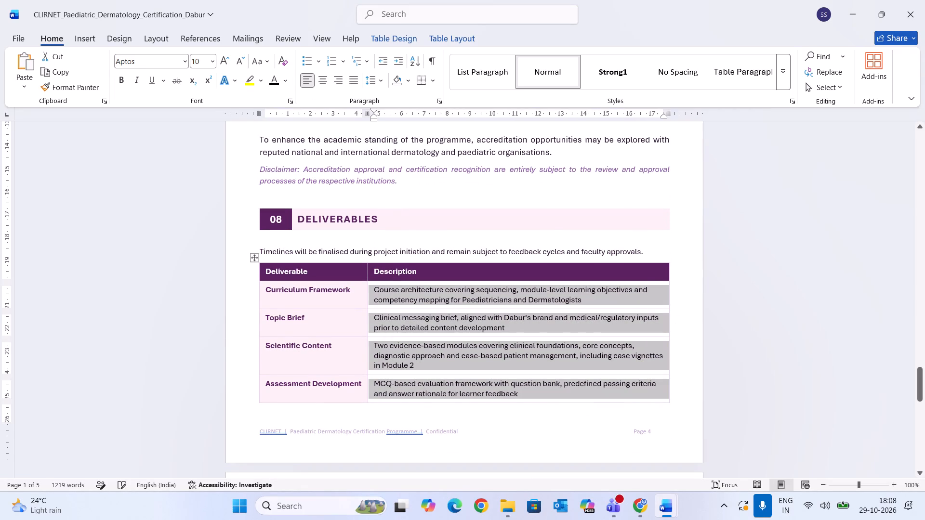
left_click(752, 364)
Copy the CLIRNET logo from the cover of the CLIRNET_Certification_Course_for_Dabur_Dermatology (2) document.
scroll(752, 364, "up", 8)
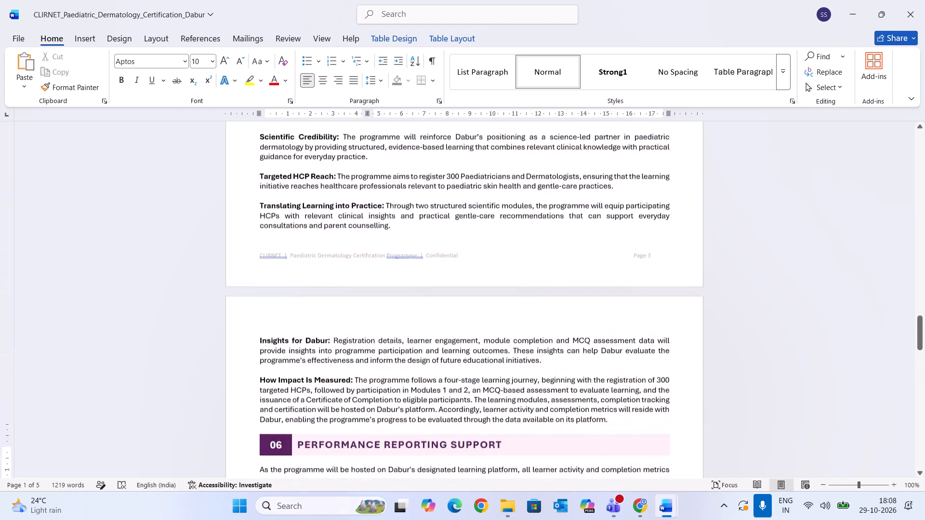
scroll(752, 364, "up", 7)
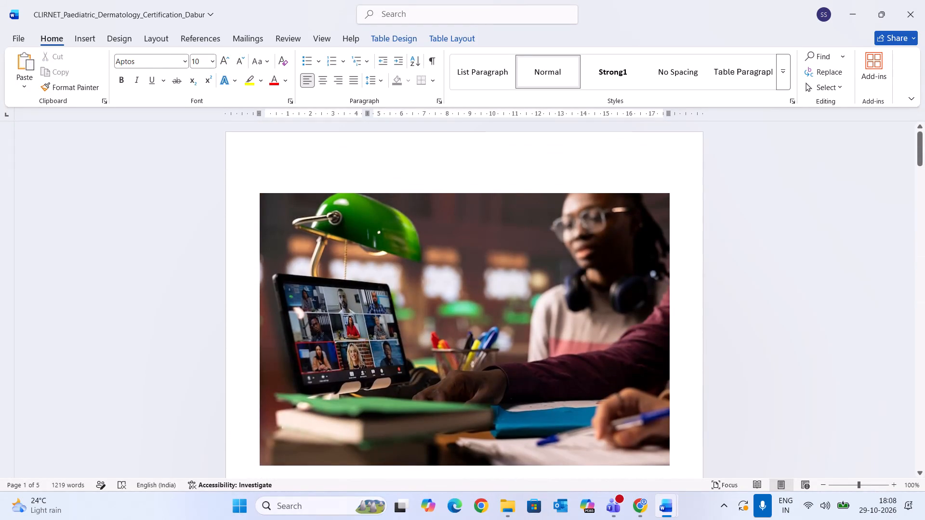
left_click(670, 507)
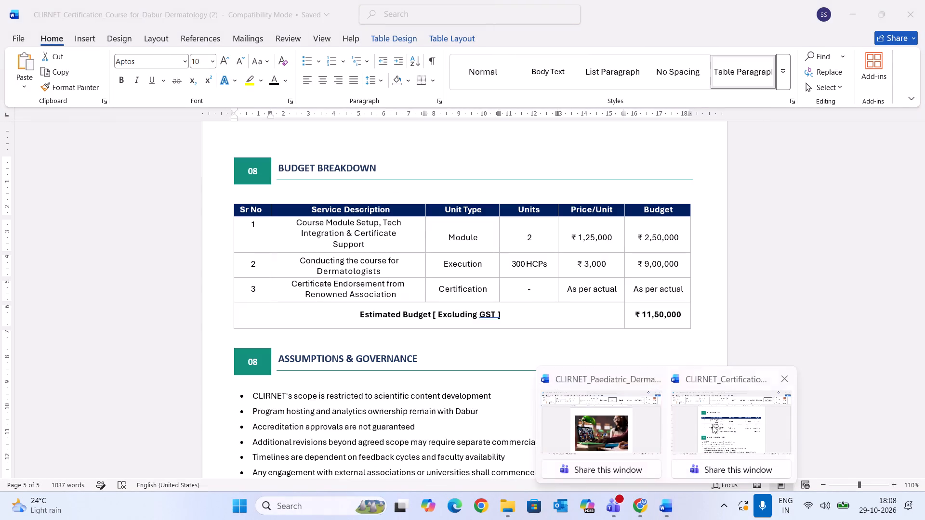
left_click(713, 425)
scroll(335, 196, "up", 20)
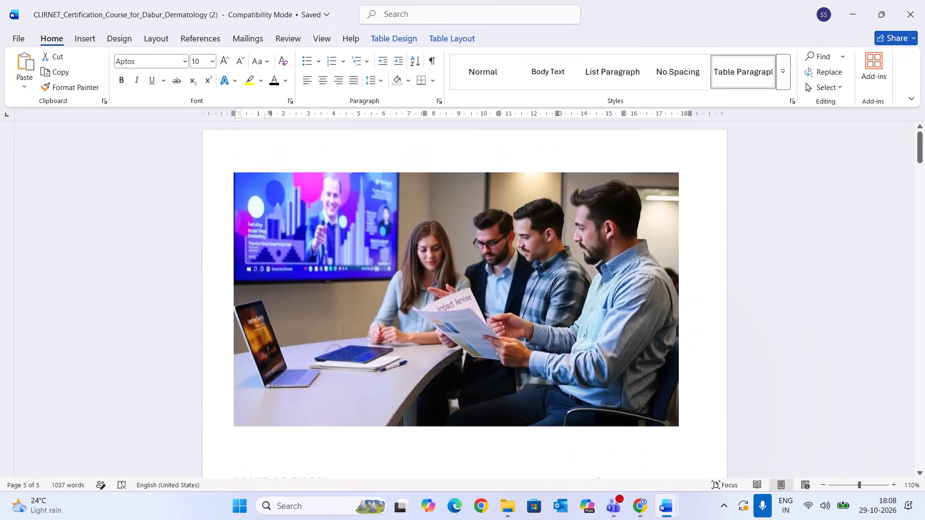
scroll(335, 196, "down", 2)
left_click(628, 195)
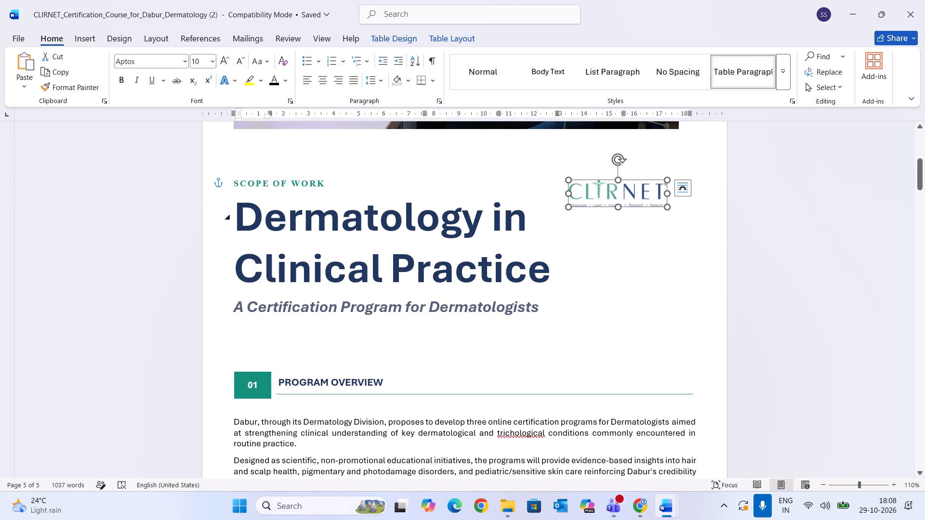
key("ctrl+c")
Paste the CLIRNET logo into the paediatric document's cover and position it just above the image, near its left edge.
left_click(671, 500)
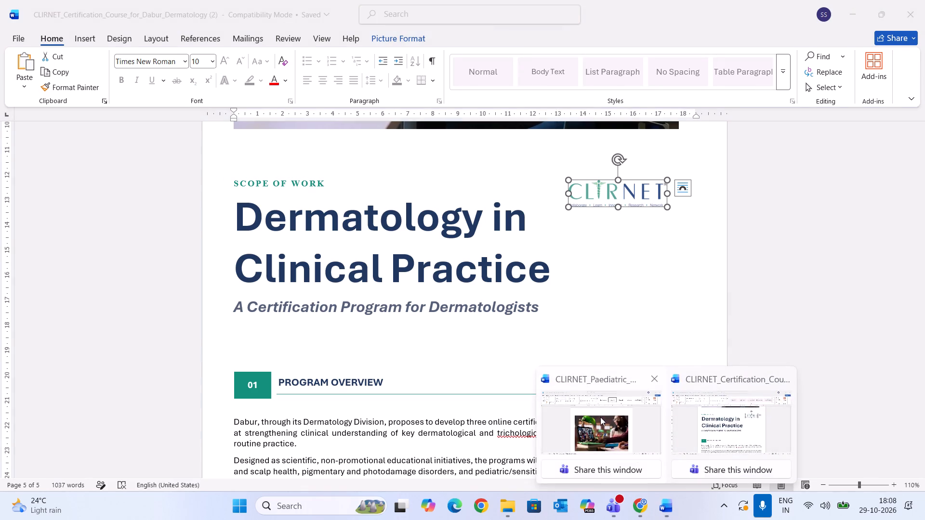
left_click(599, 415)
left_click(409, 172)
key("ctrl+v")
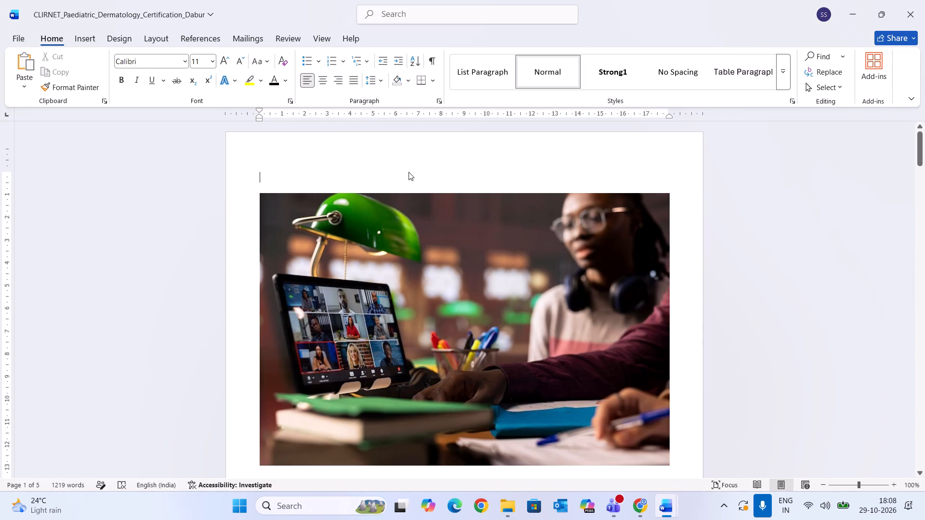
left_click_drag(313, 176, 319, 157)
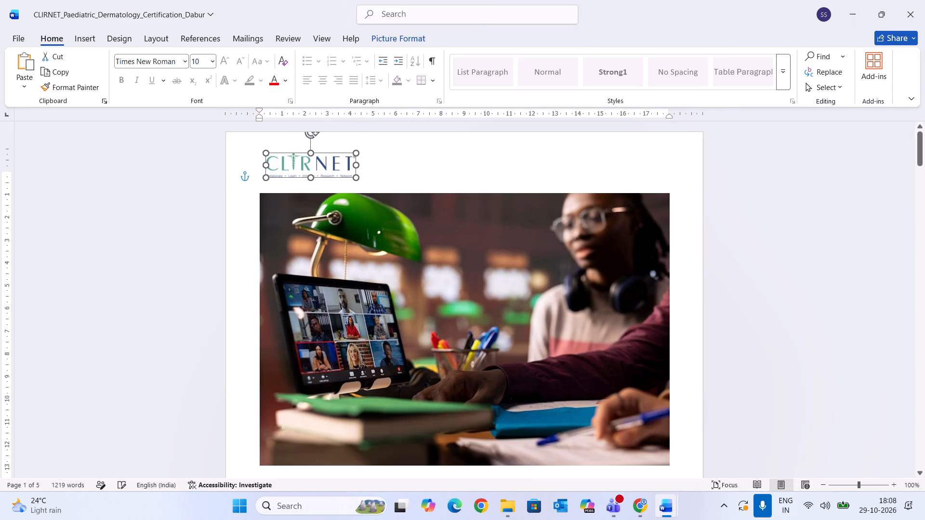
left_click_drag(319, 157, 320, 158)
left_click(320, 158)
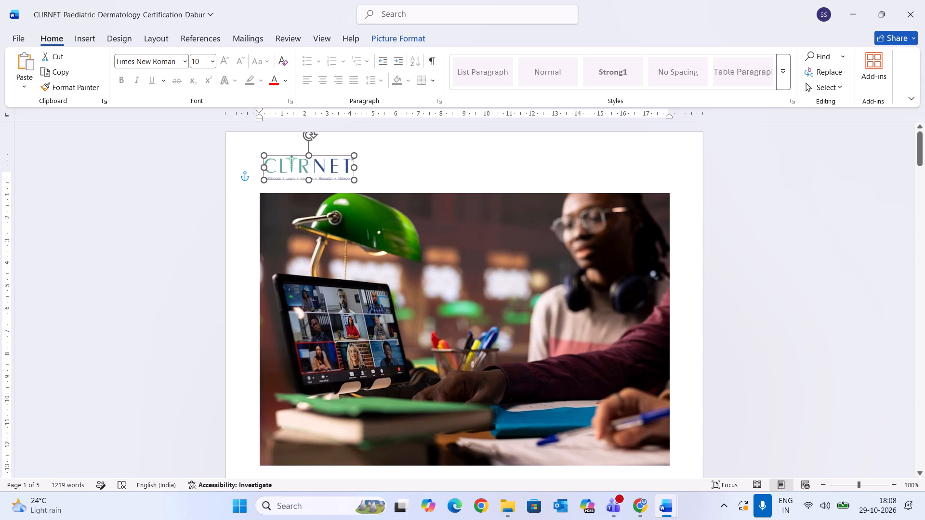
left_click_drag(726, 266, 696, 256)
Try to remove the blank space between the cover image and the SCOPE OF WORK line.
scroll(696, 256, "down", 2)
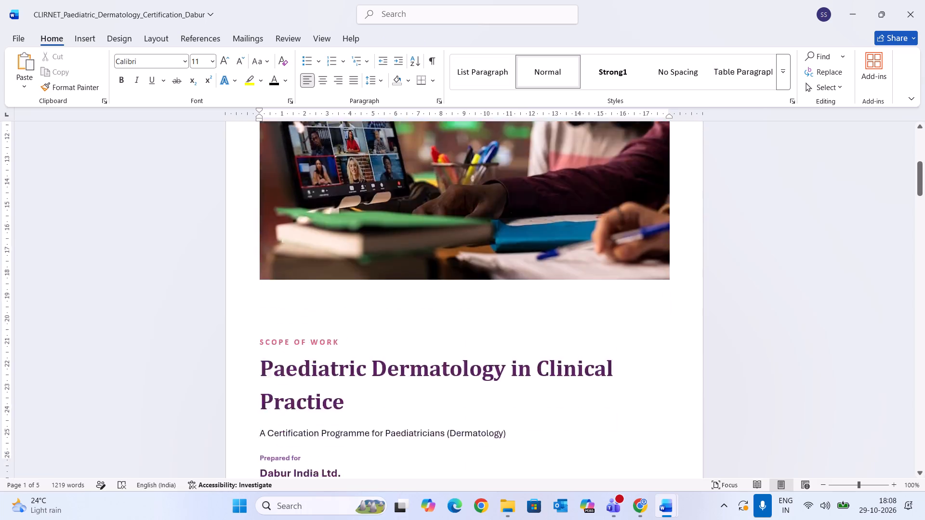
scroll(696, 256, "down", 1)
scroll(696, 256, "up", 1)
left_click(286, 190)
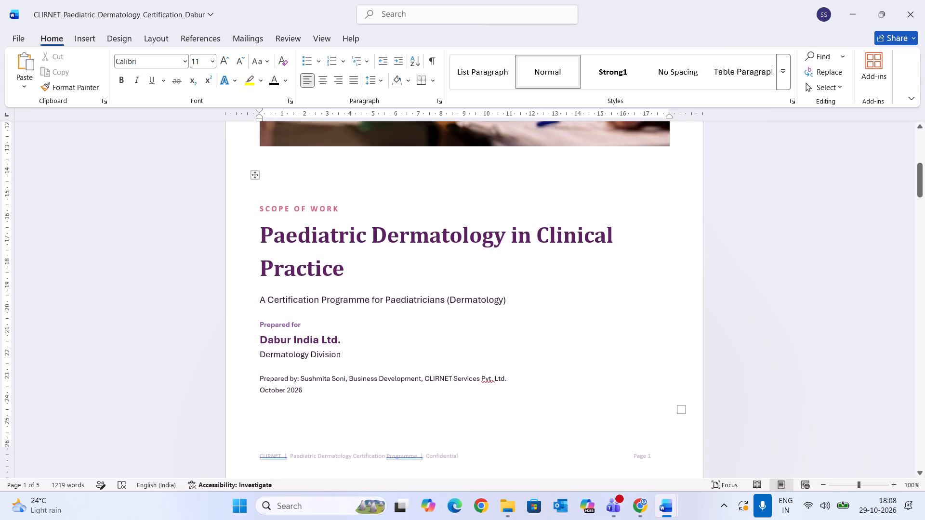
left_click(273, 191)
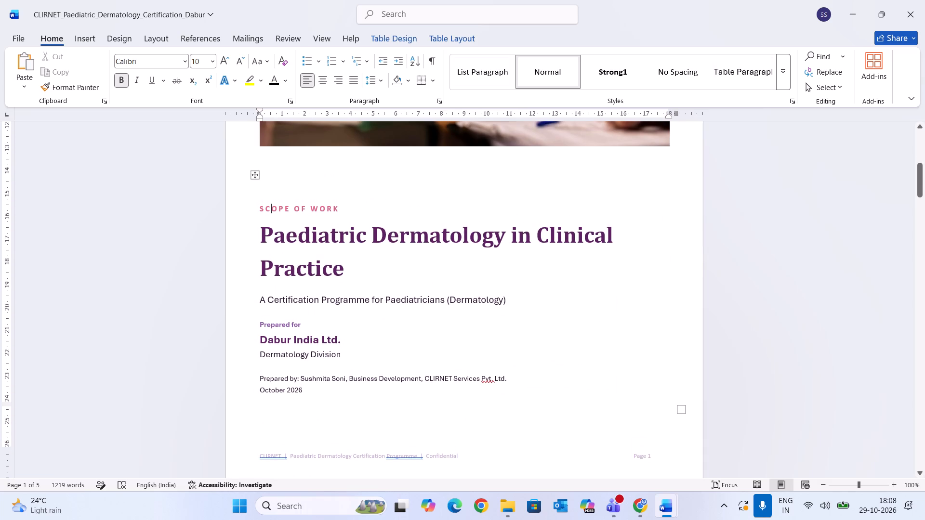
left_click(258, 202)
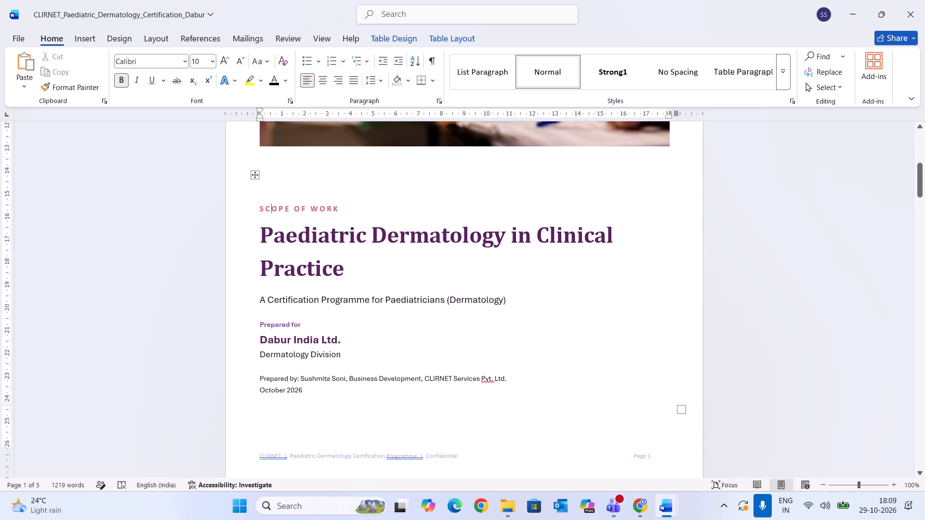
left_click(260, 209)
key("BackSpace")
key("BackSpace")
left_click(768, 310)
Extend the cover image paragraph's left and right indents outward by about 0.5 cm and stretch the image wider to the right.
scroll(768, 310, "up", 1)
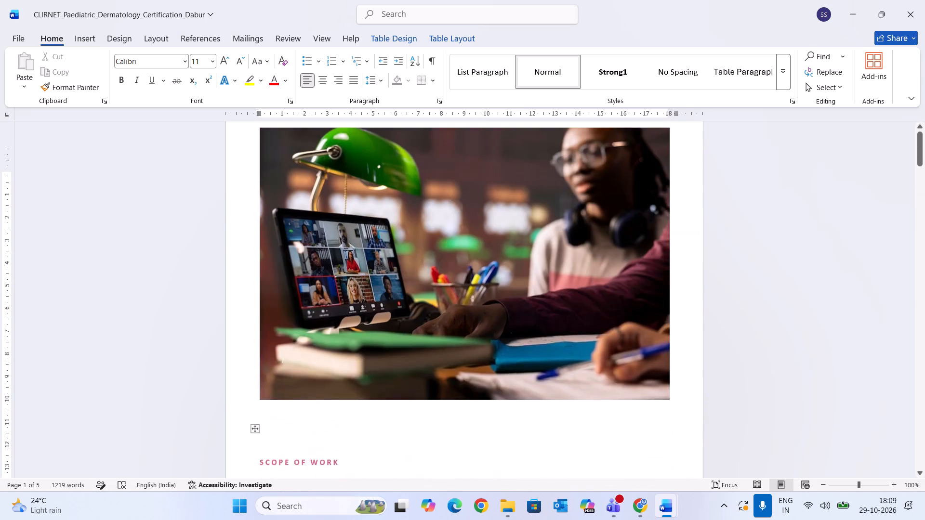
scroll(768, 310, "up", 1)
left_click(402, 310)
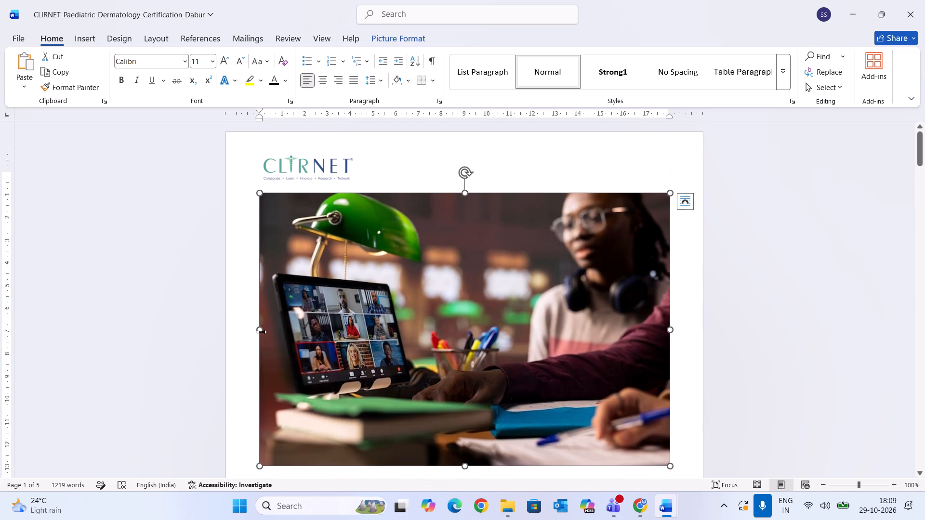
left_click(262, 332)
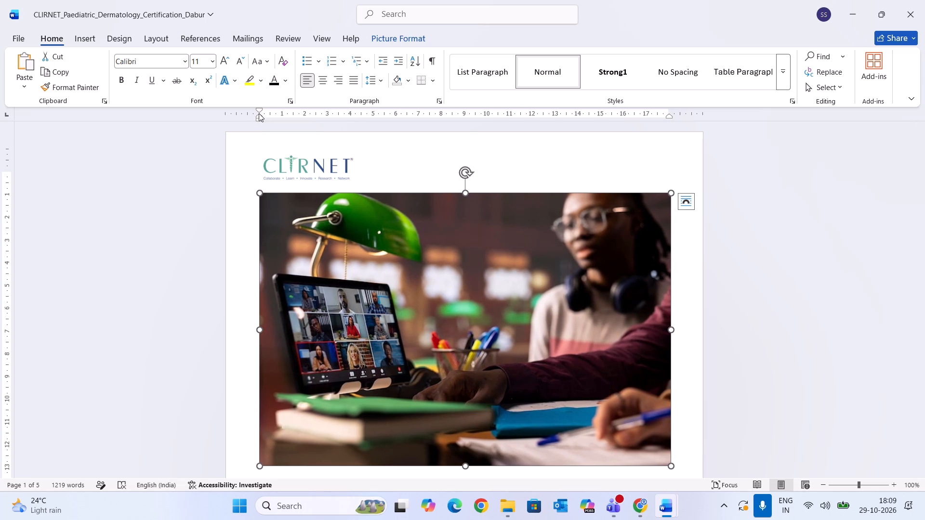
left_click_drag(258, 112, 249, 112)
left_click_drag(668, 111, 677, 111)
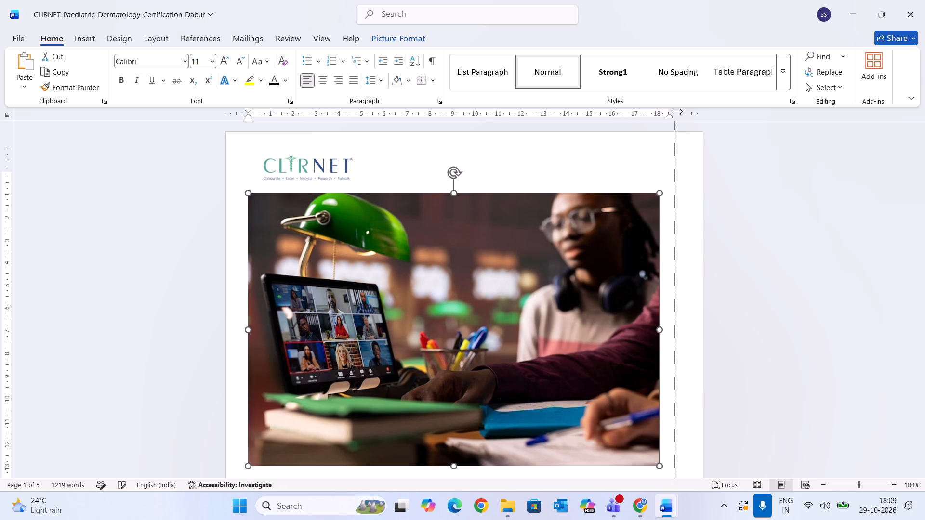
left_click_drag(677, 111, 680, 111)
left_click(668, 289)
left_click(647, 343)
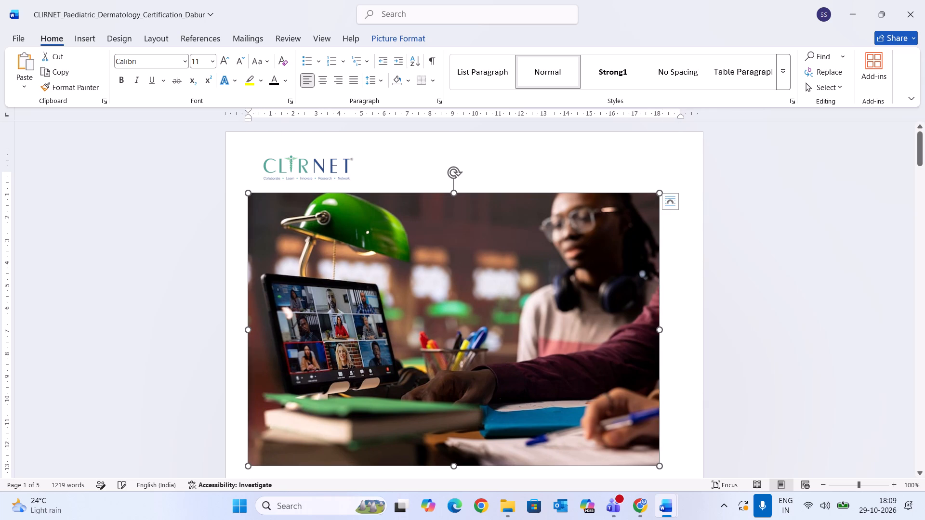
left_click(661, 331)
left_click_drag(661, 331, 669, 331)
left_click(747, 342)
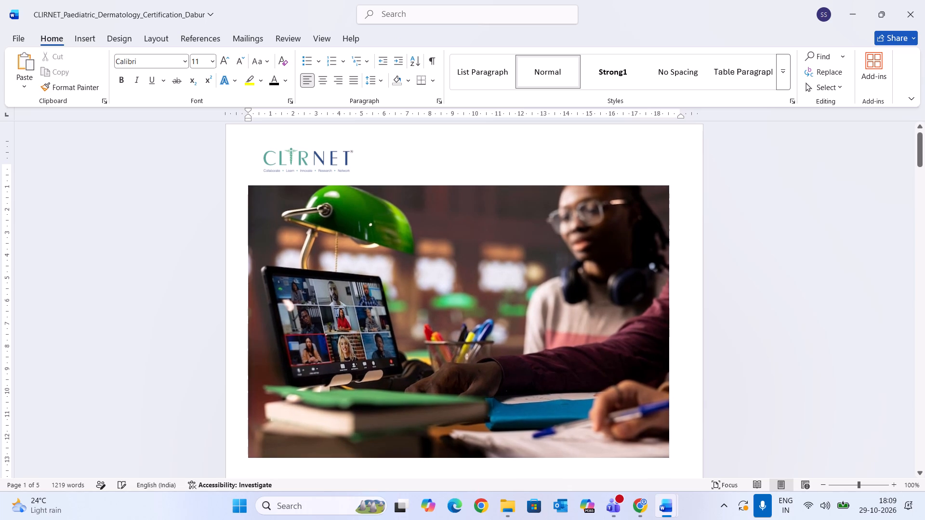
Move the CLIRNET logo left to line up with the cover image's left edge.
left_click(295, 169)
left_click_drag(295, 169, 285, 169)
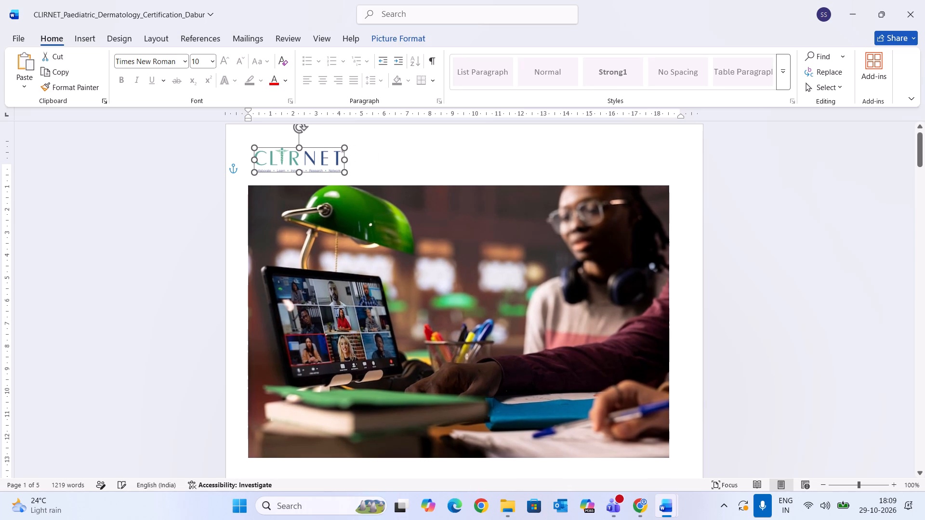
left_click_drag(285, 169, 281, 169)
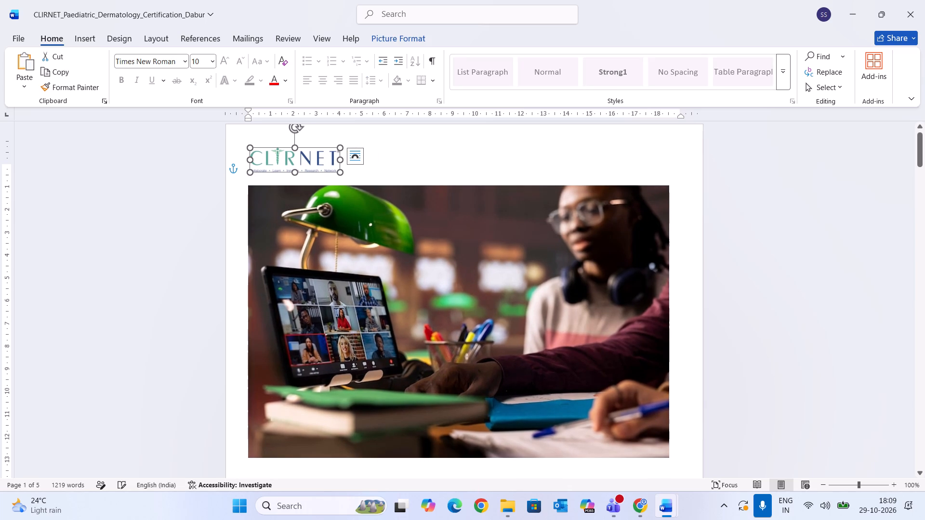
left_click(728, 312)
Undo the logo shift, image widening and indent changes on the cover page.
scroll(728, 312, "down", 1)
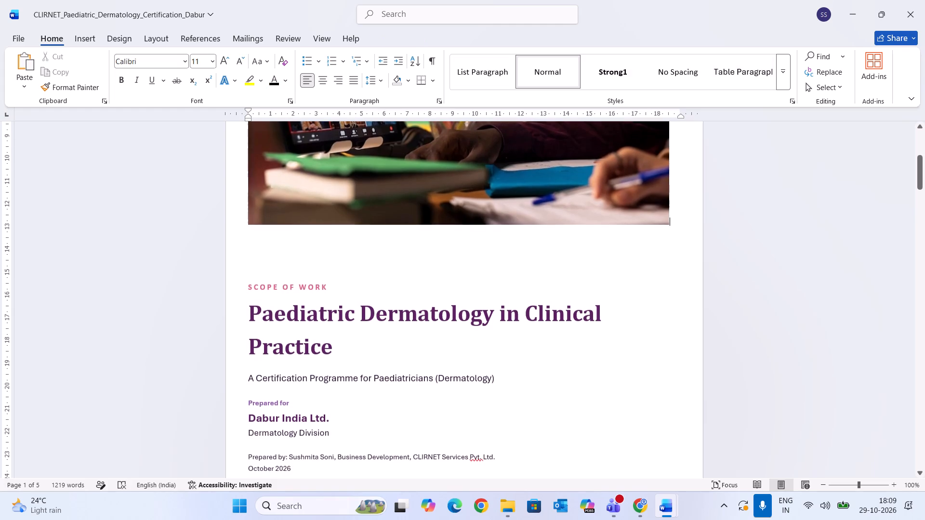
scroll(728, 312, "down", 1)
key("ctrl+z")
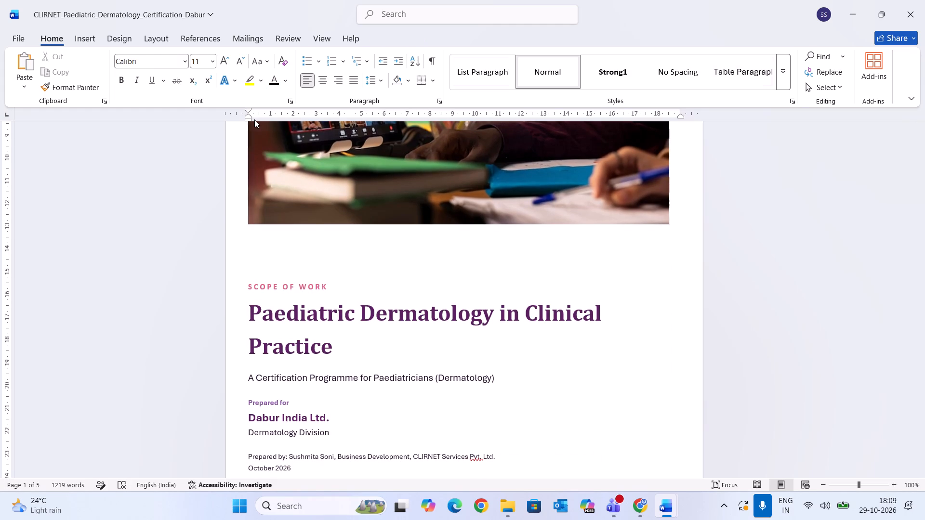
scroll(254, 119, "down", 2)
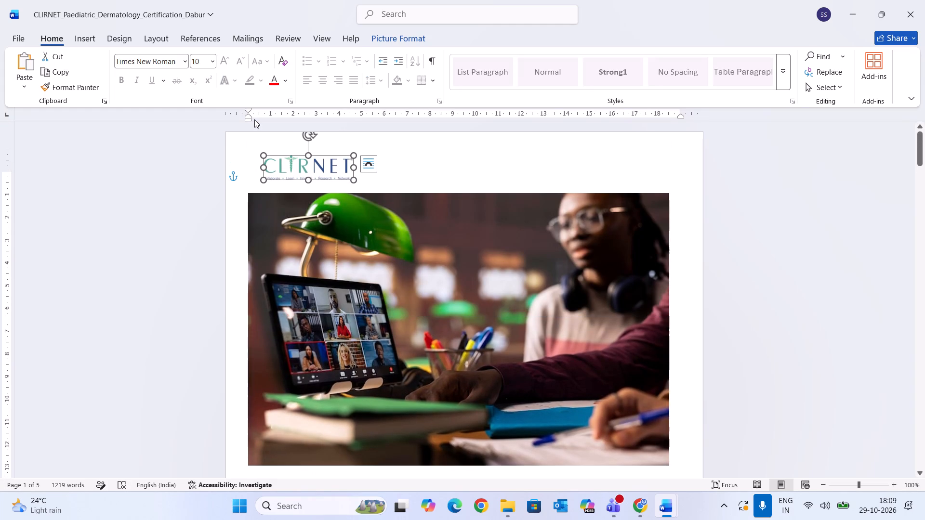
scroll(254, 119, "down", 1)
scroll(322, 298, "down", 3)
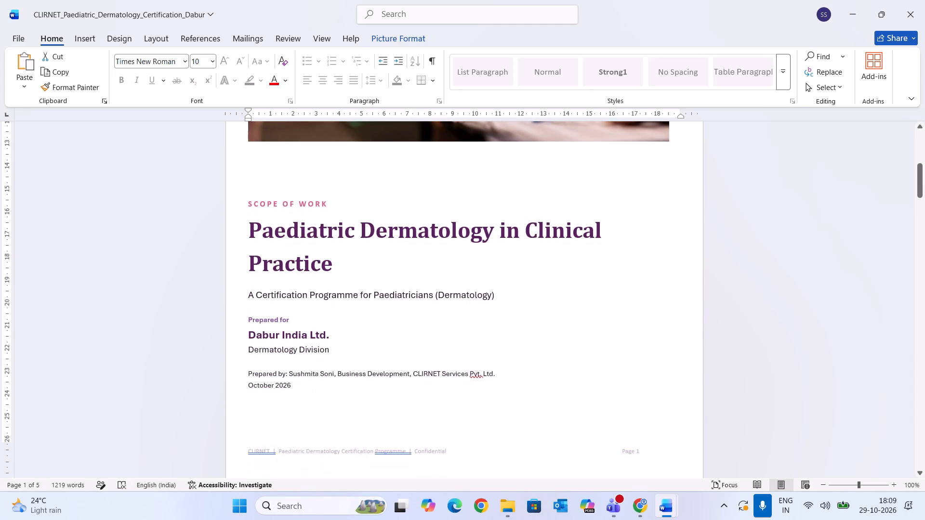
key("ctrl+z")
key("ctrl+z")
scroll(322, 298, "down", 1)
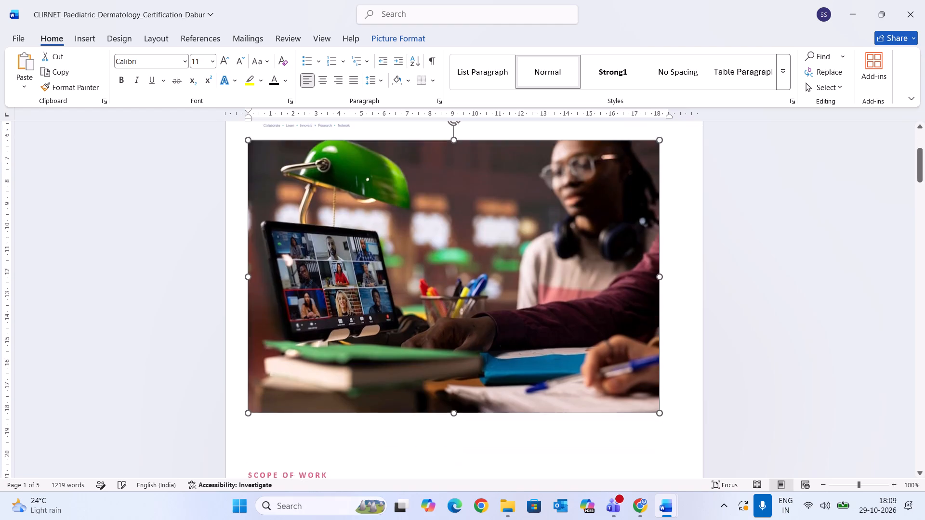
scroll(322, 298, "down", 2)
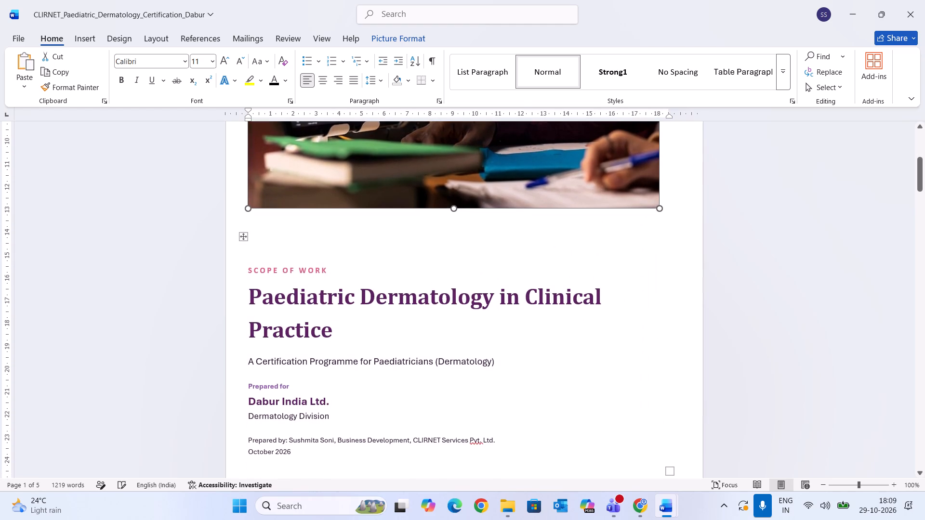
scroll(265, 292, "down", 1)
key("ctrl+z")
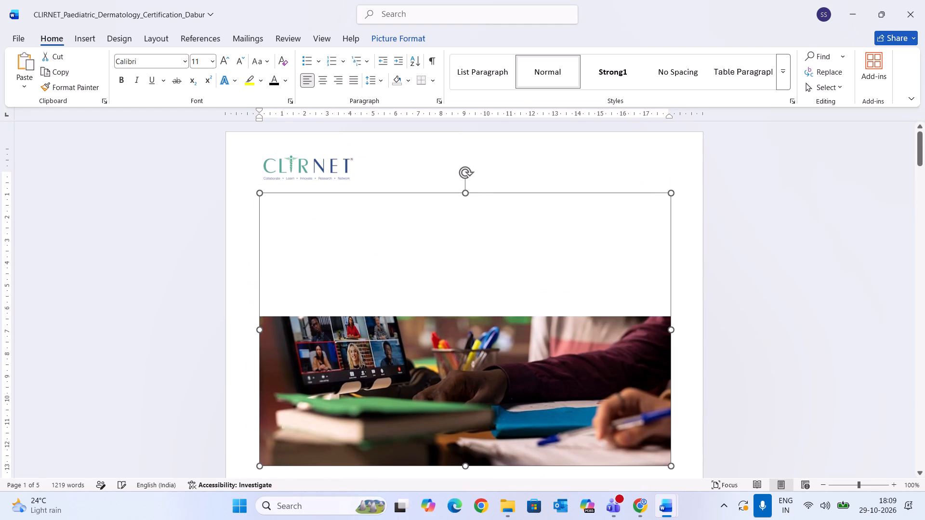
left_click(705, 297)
Check the layout of all pages together and save the paediatric dermatology document.
scroll(705, 297, "down", 6)
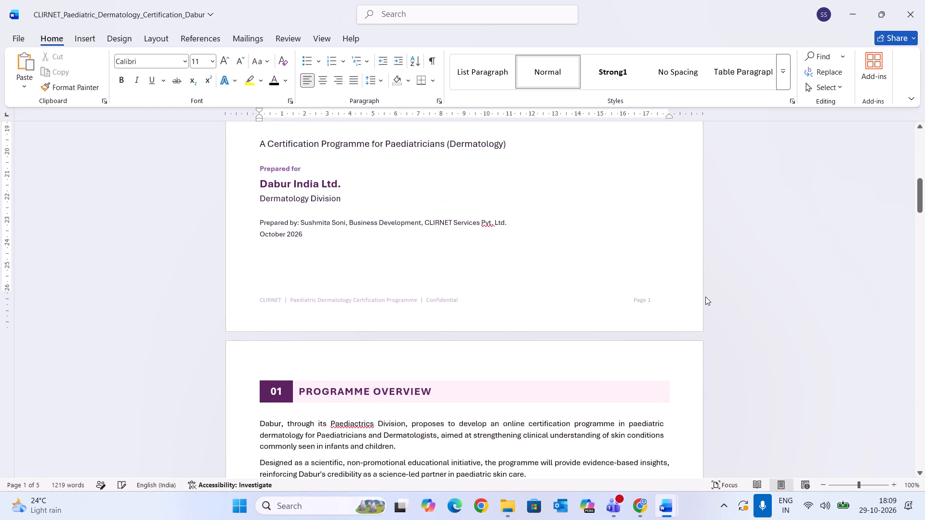
scroll(705, 297, "down", 7, "ctrl")
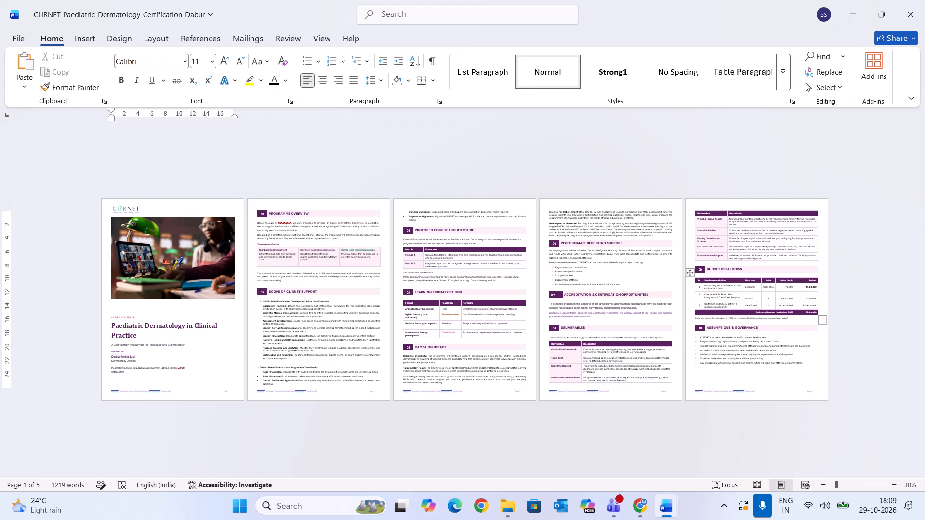
key("ctrl+s")
Close the saved paediatric document and the dermatology course document used as the logo source.
scroll(705, 297, "up", 6, "ctrl")
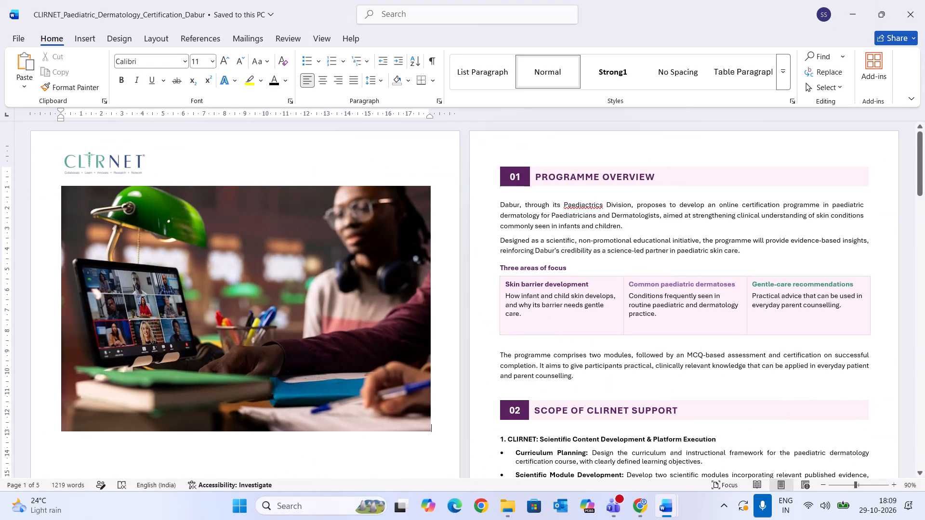
scroll(705, 297, "down", 11)
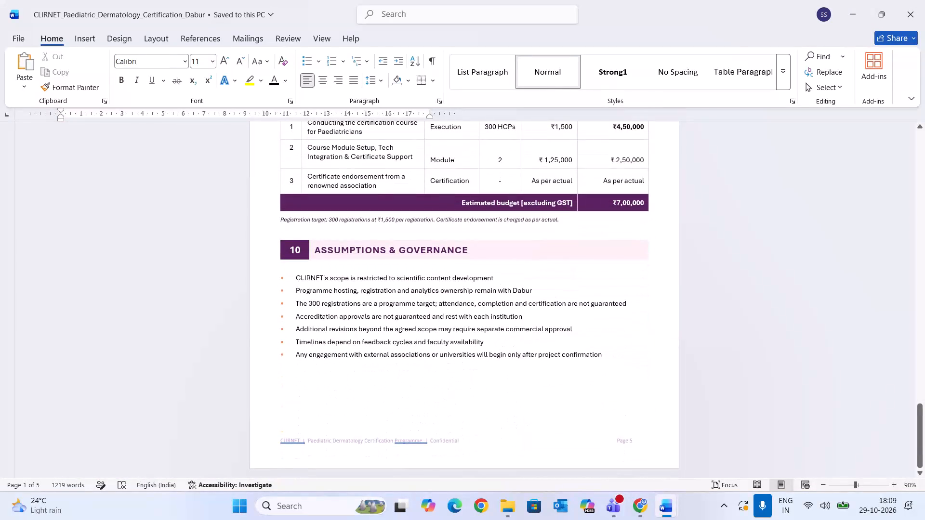
scroll(705, 297, "down", 1)
scroll(693, 216, "up", 17)
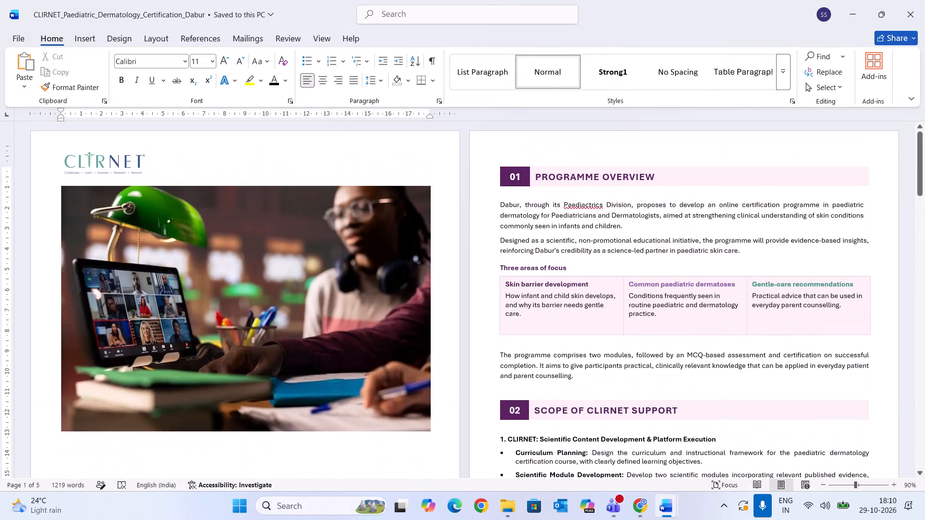
left_click(907, 8)
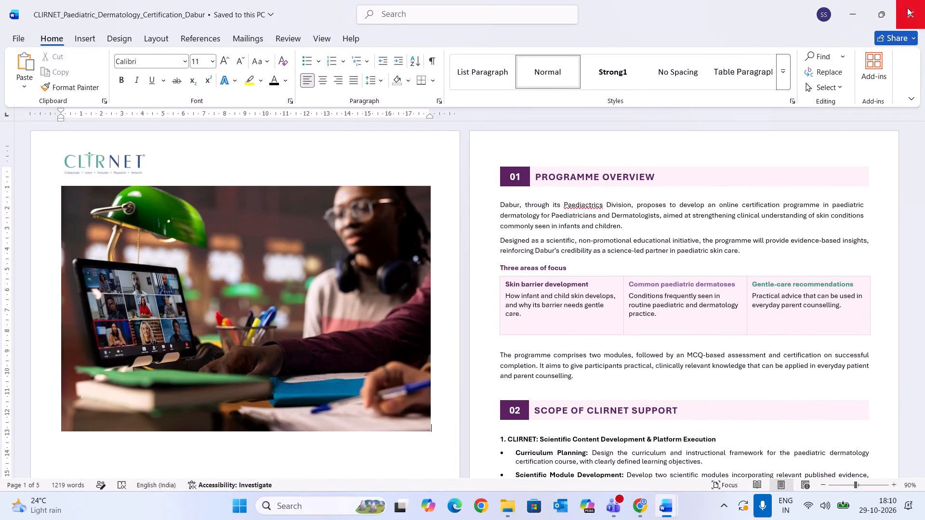
left_click(911, 6)
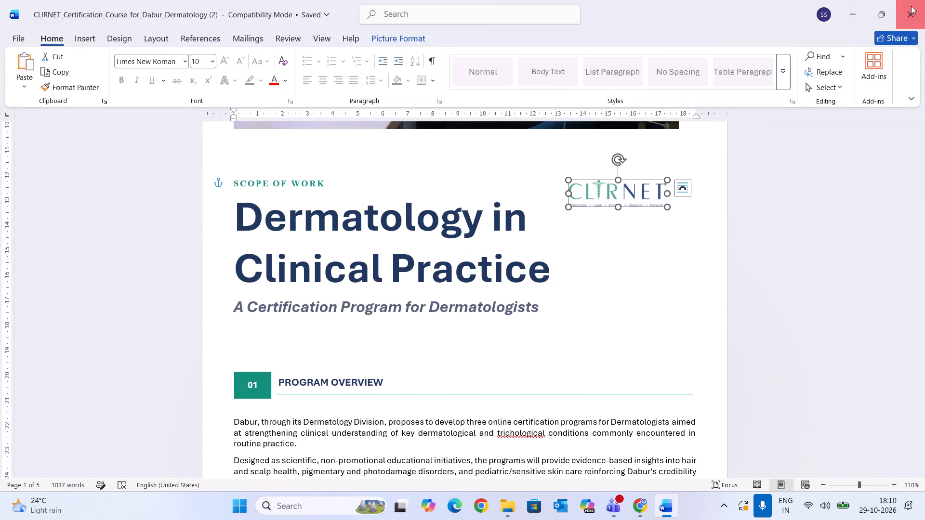
Switch to the open Microsoft Teams meeting.
left_click(637, 503)
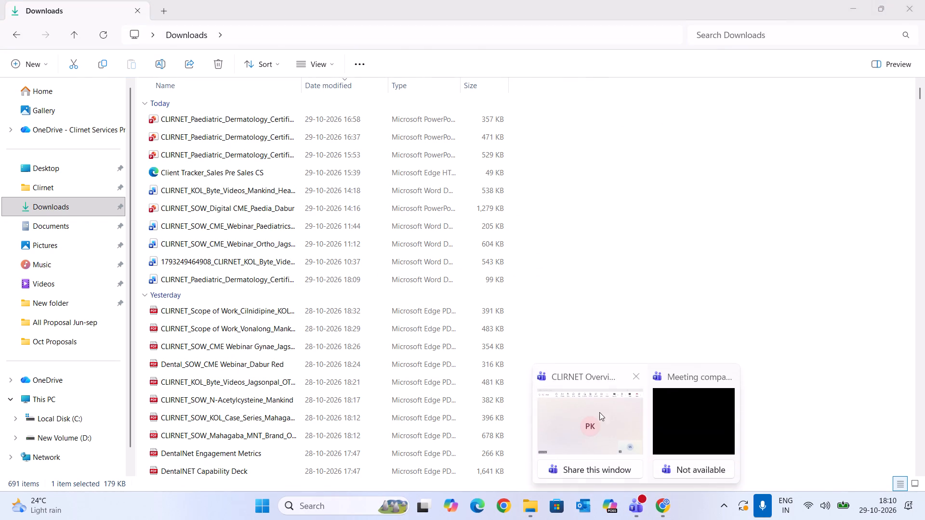
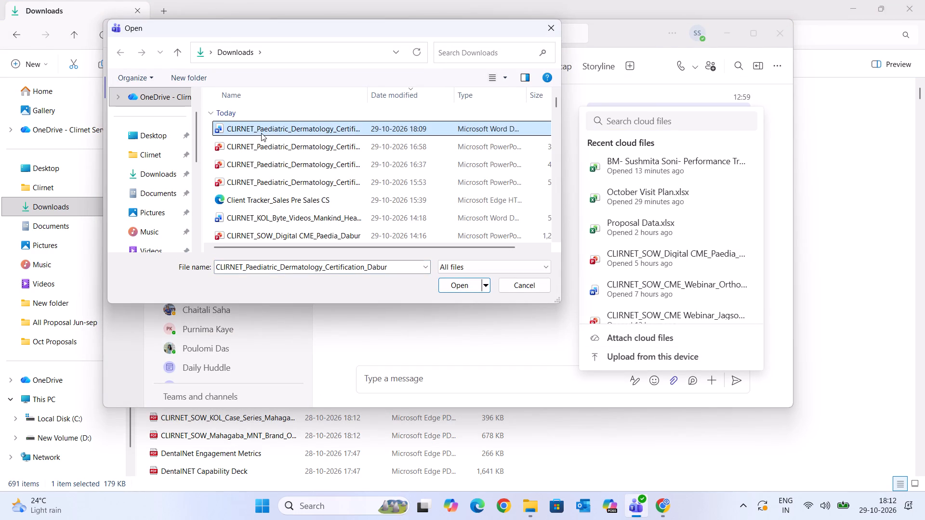
Select the Word document CLIRNET_Paediatric_Dermatology_Certification_Dabur in the Downloads folder as the attachment for the Teams chat message.
left_click(150, 174)
left_click(286, 130)
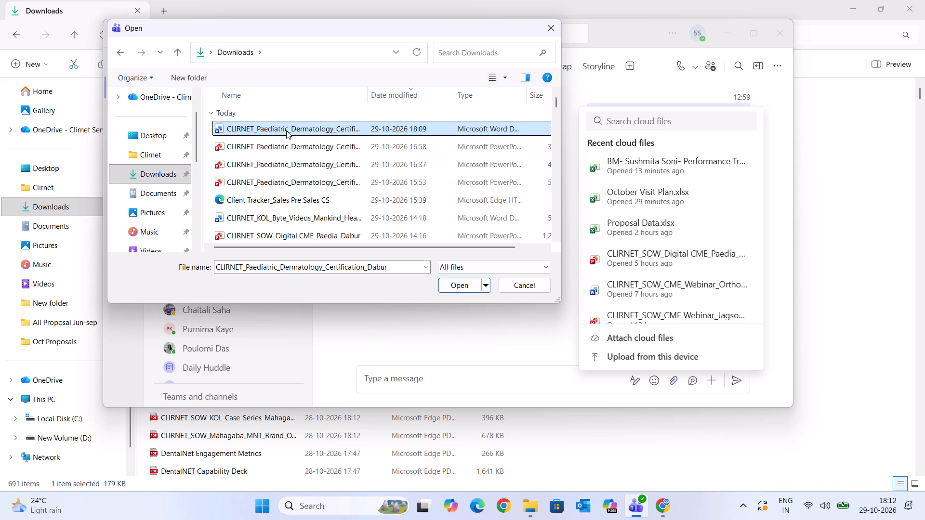